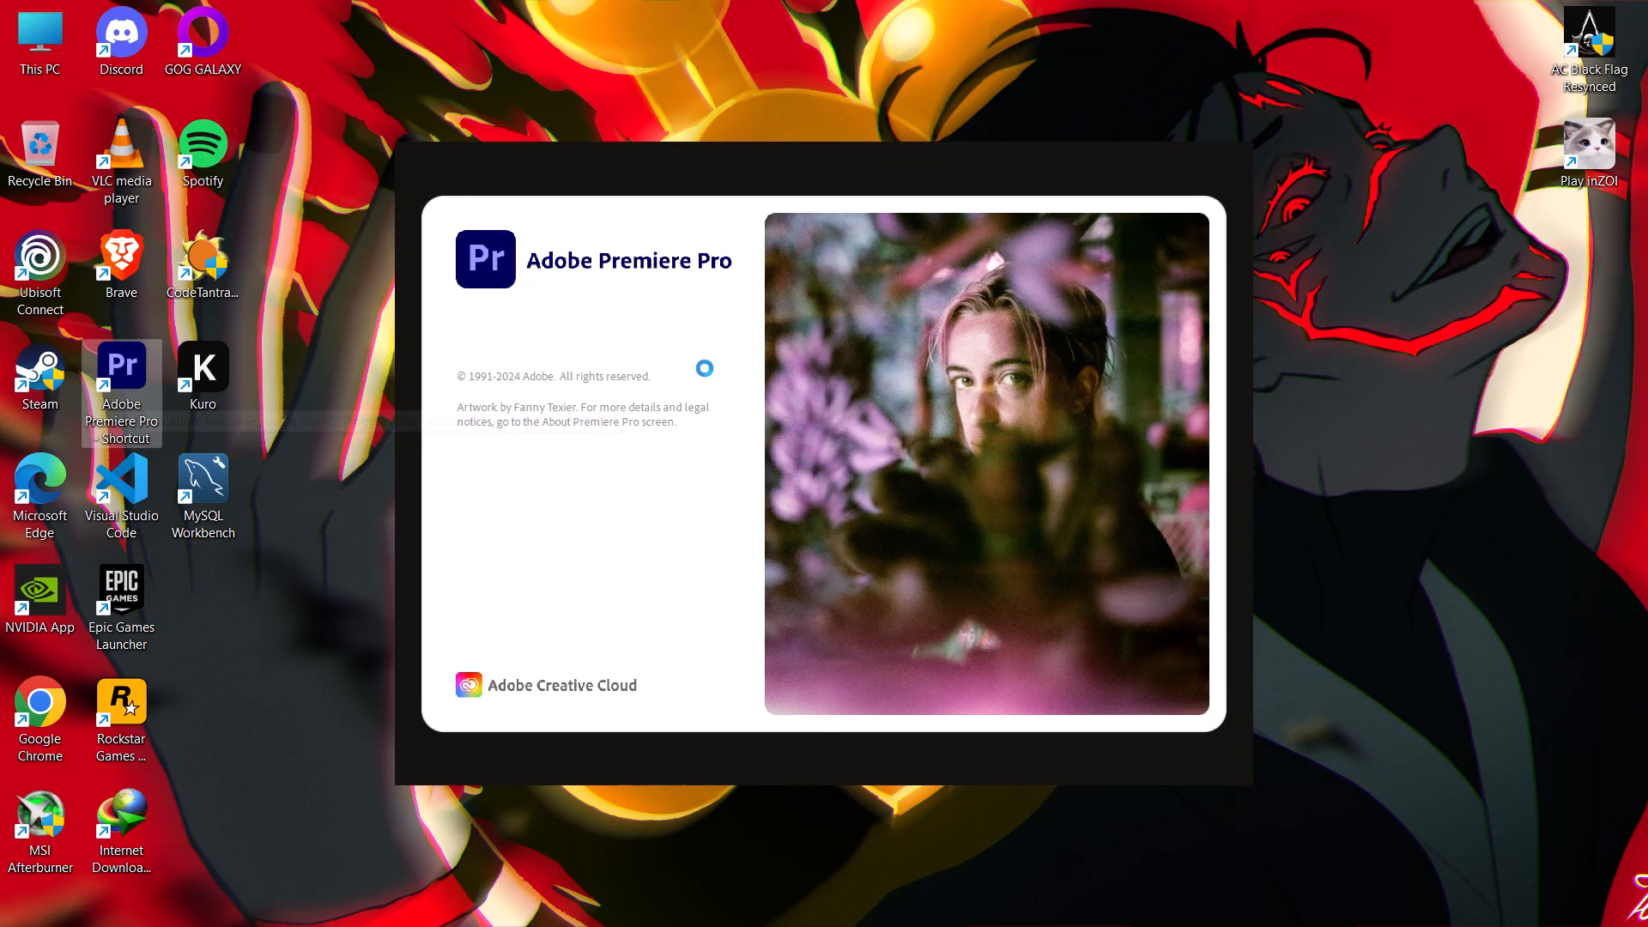
Look through the Assassin's Creed IV Black Flag Resynced folder on drive D and close it.
double_click(51, 25)
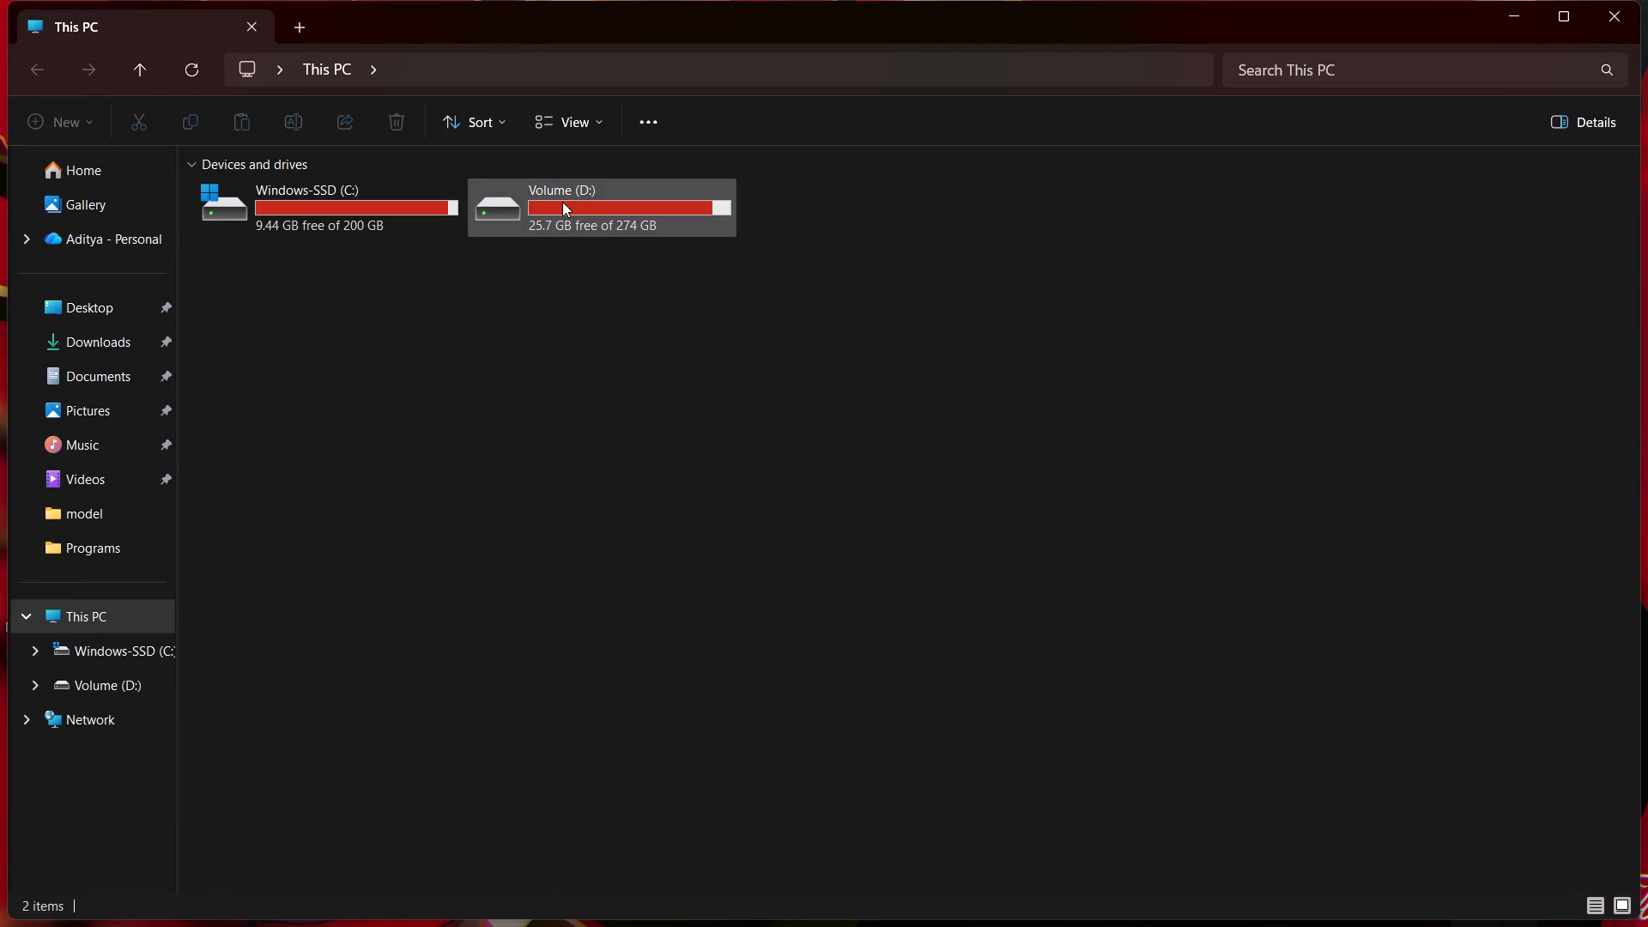
double_click(562, 202)
double_click(300, 227)
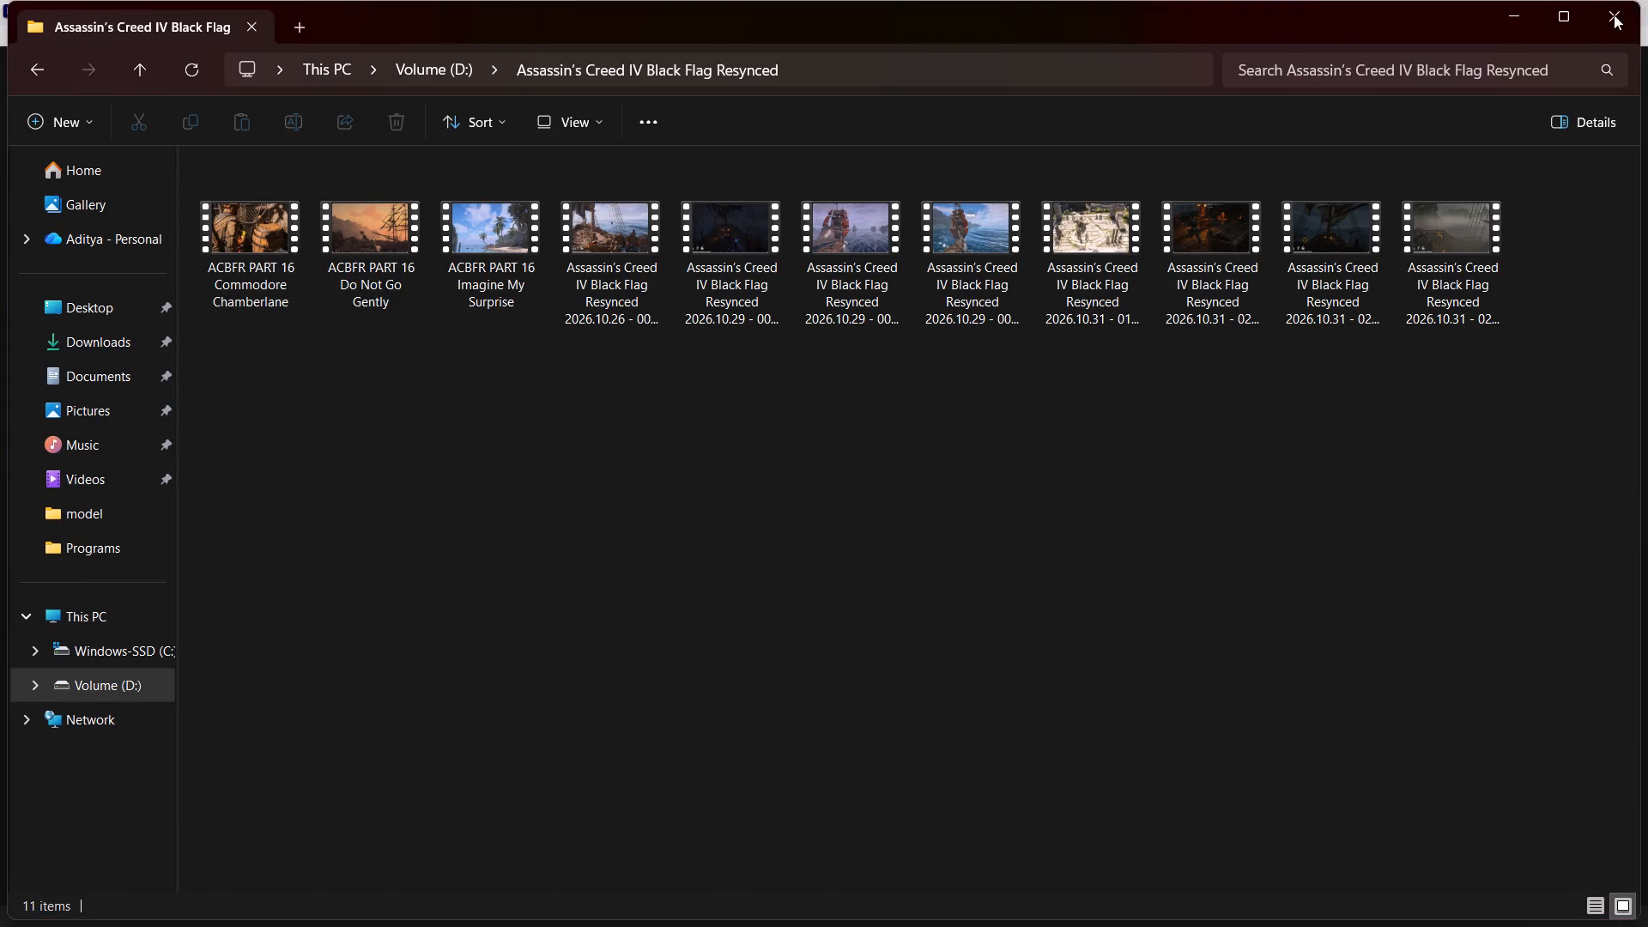
click(1610, 17)
Switch to Chrome, go to YouTube and open the channel's own videos in YouTube Studio.
click(859, 891)
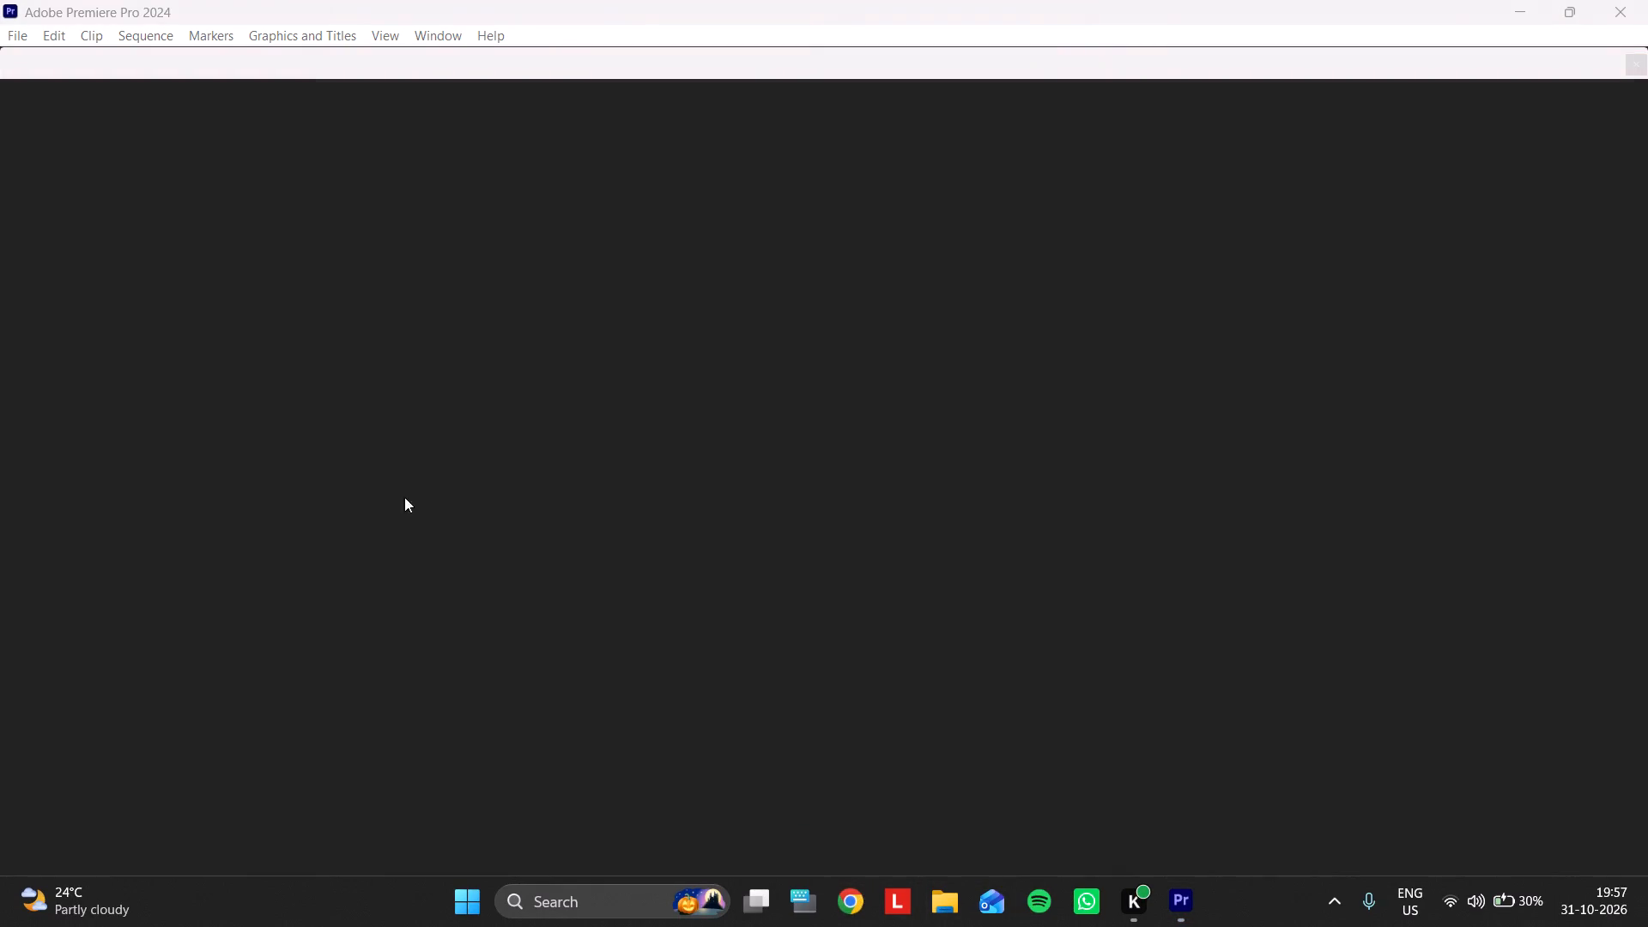
click(116, 106)
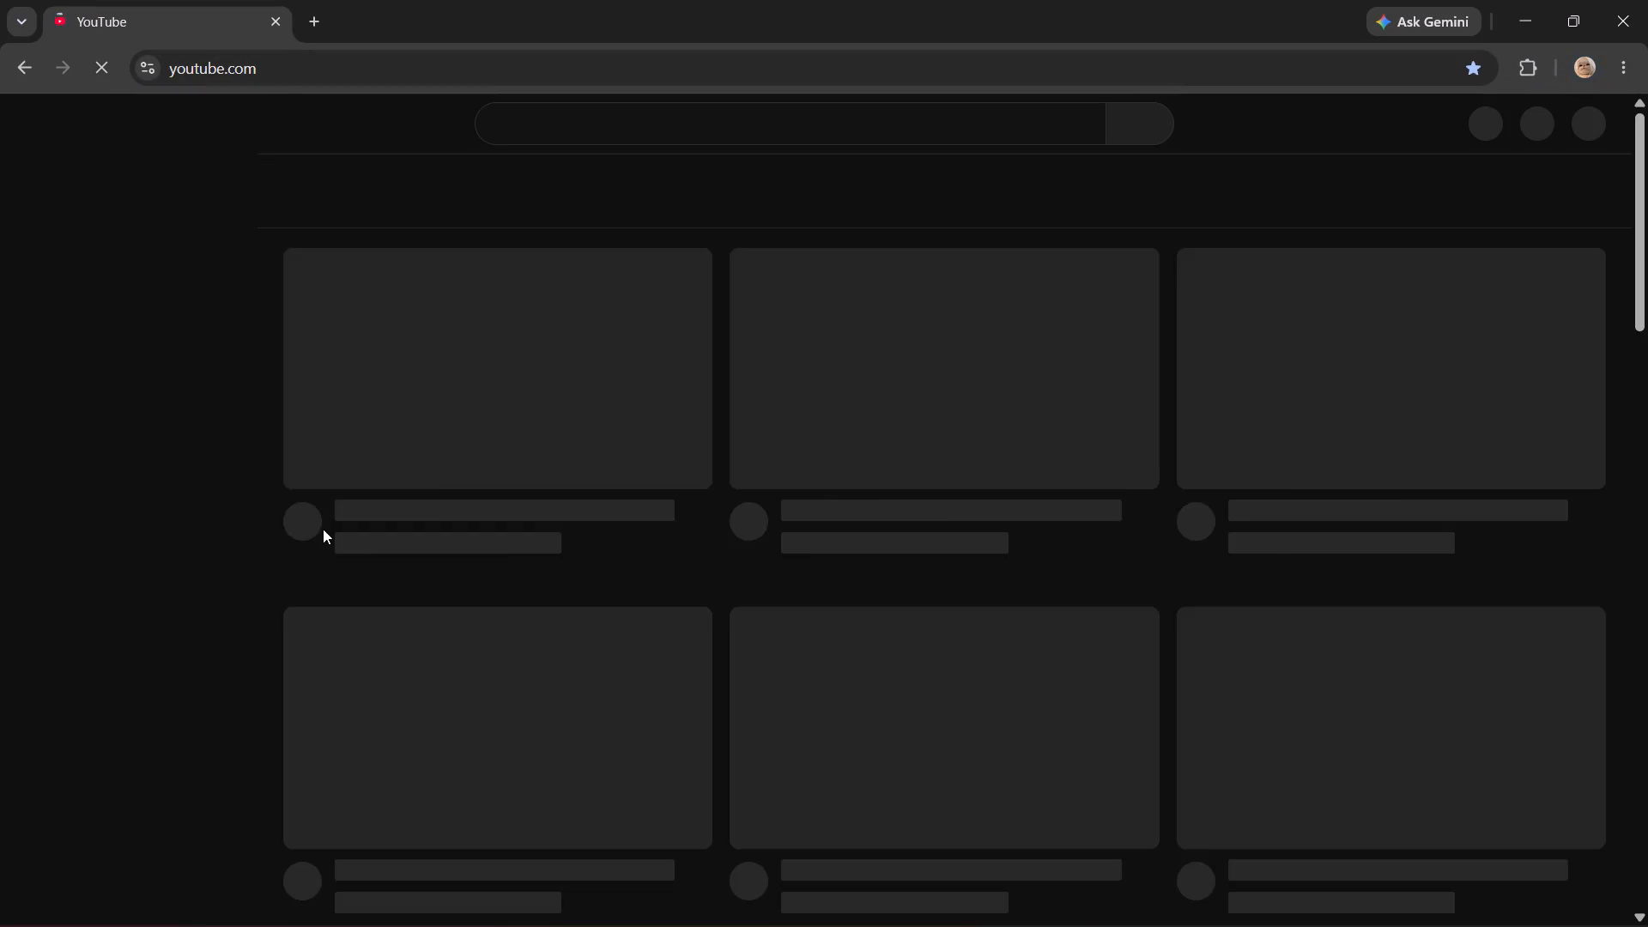
scroll(233, 660, down, 2)
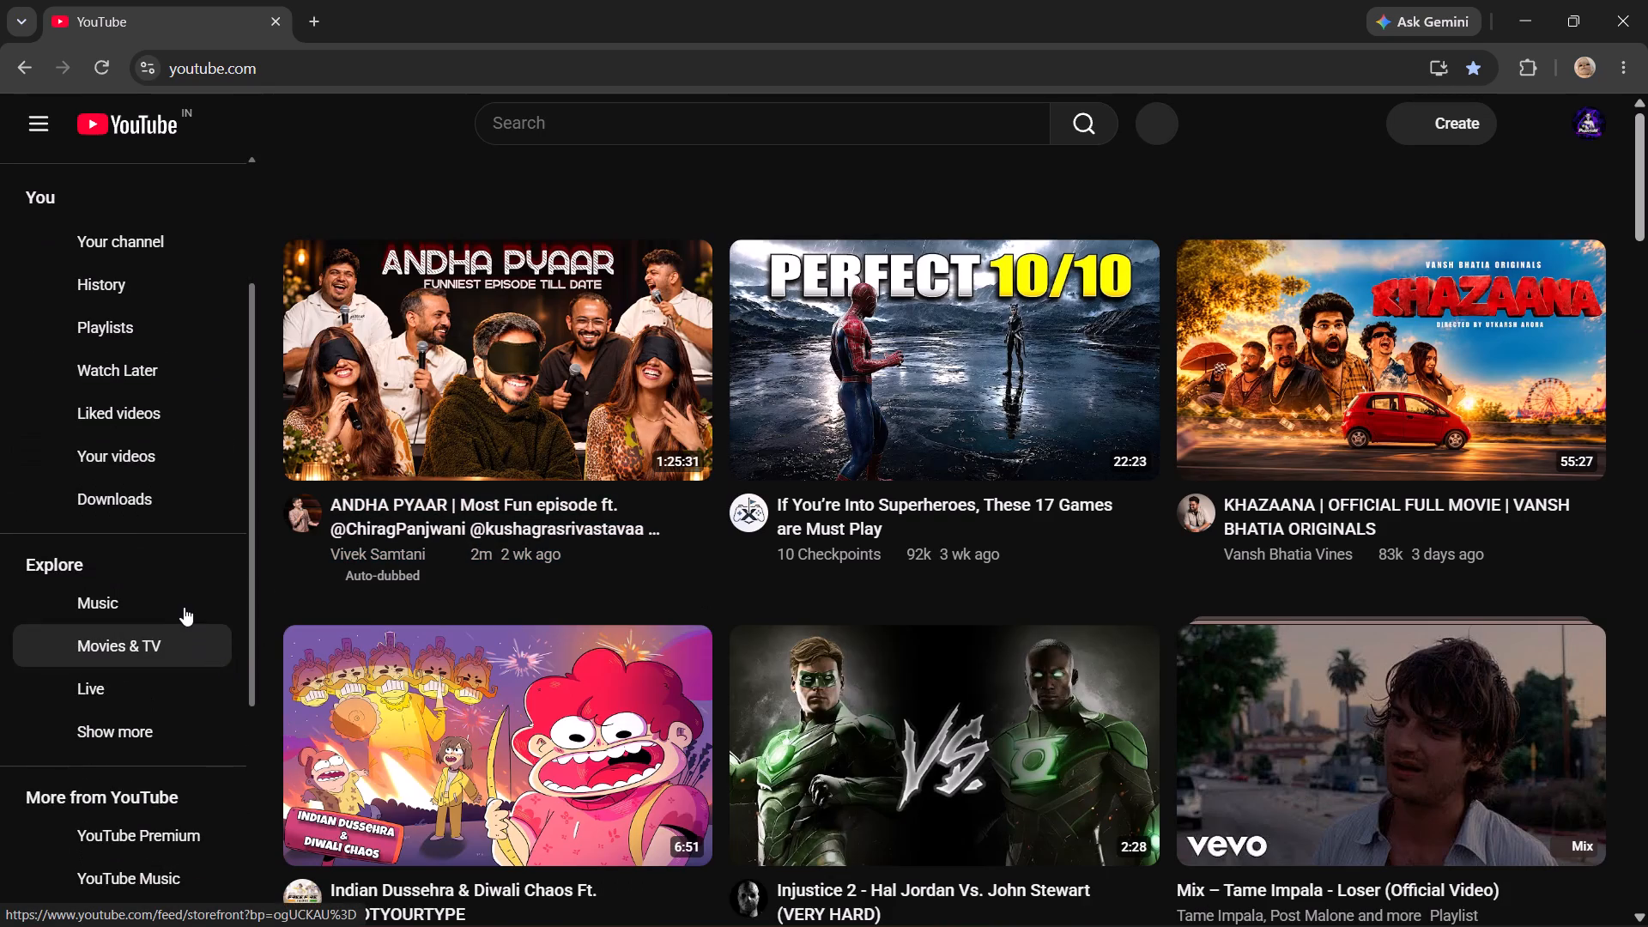
scroll(123, 743, down, 2)
scroll(136, 336, up, 2)
click(138, 463)
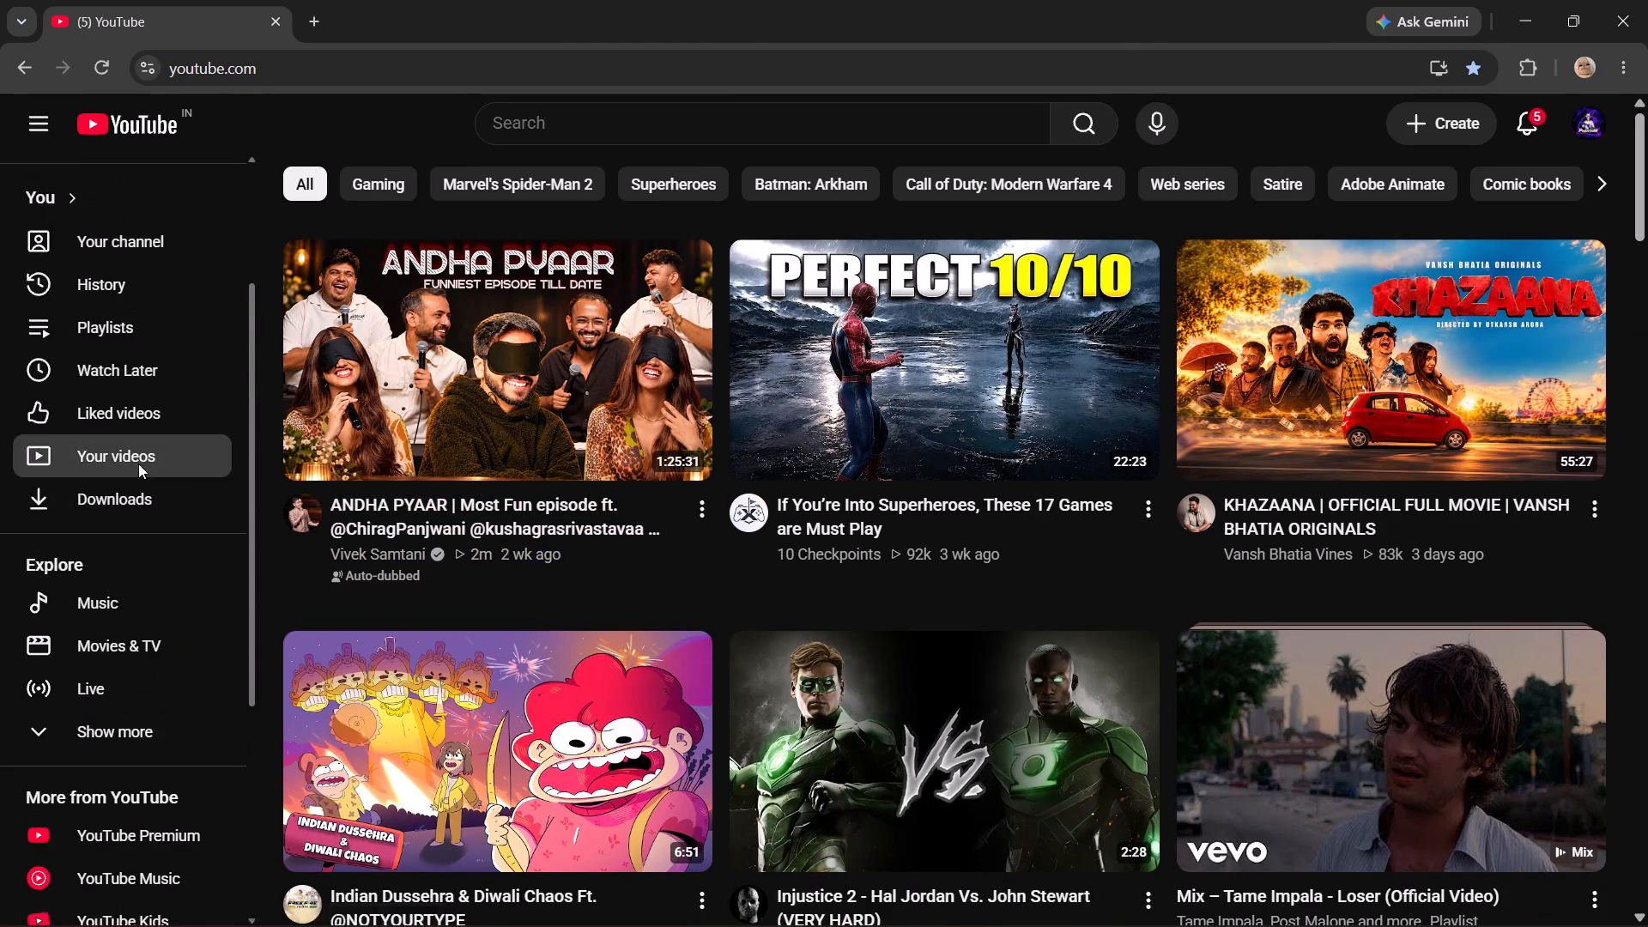
click(177, 17)
double_click(360, 0)
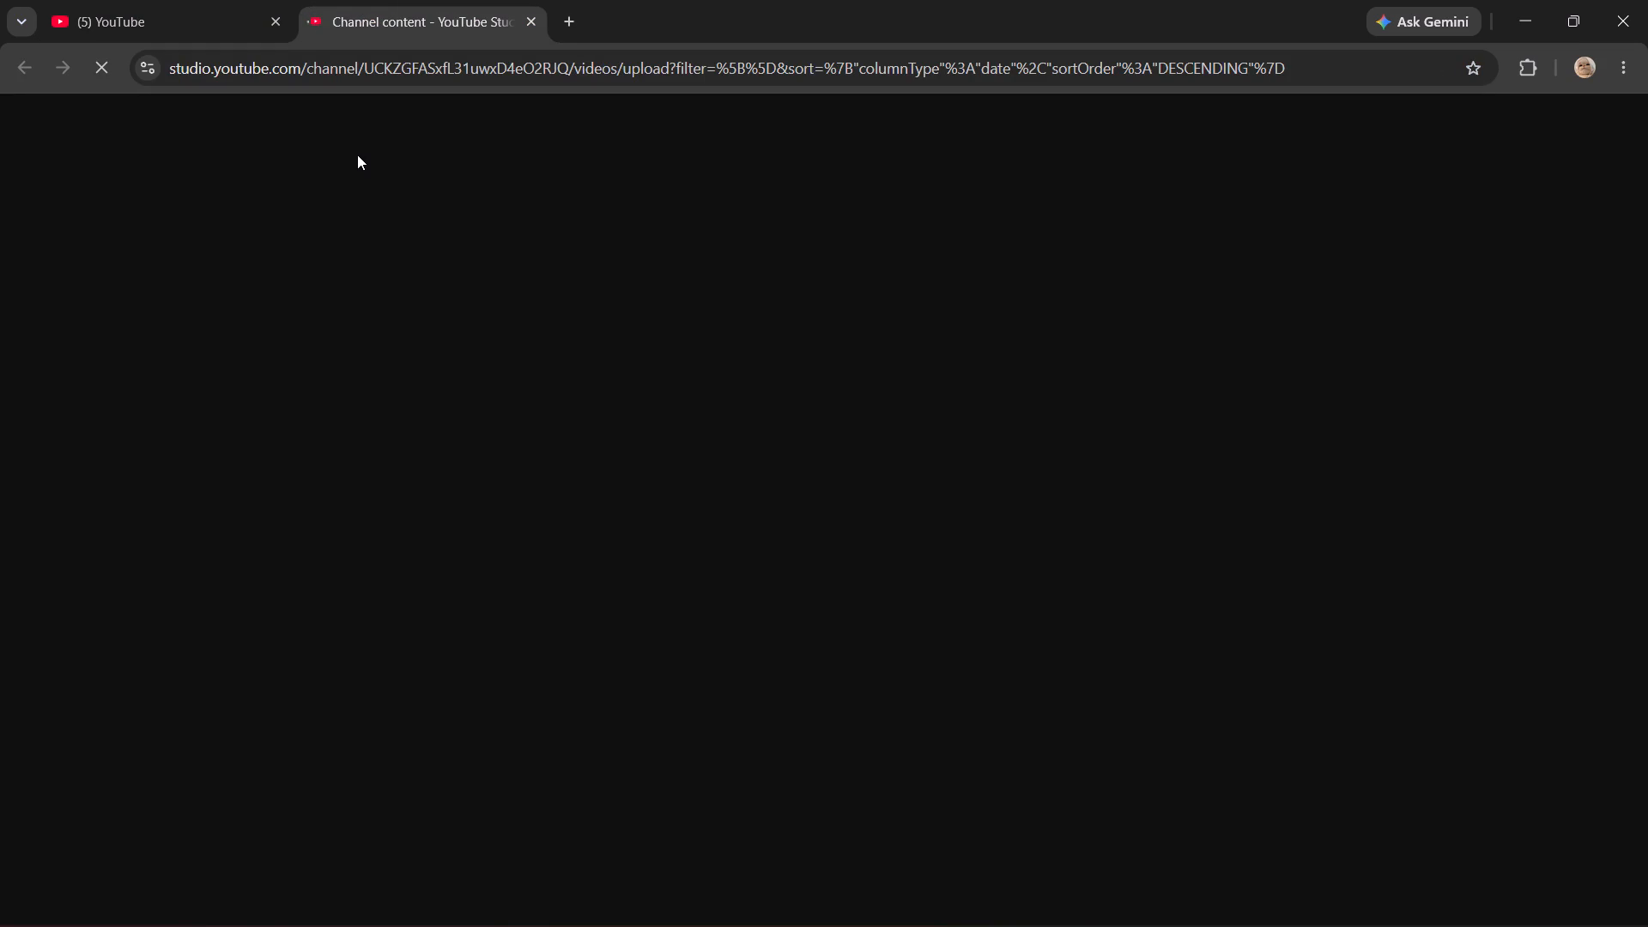
click(938, 574)
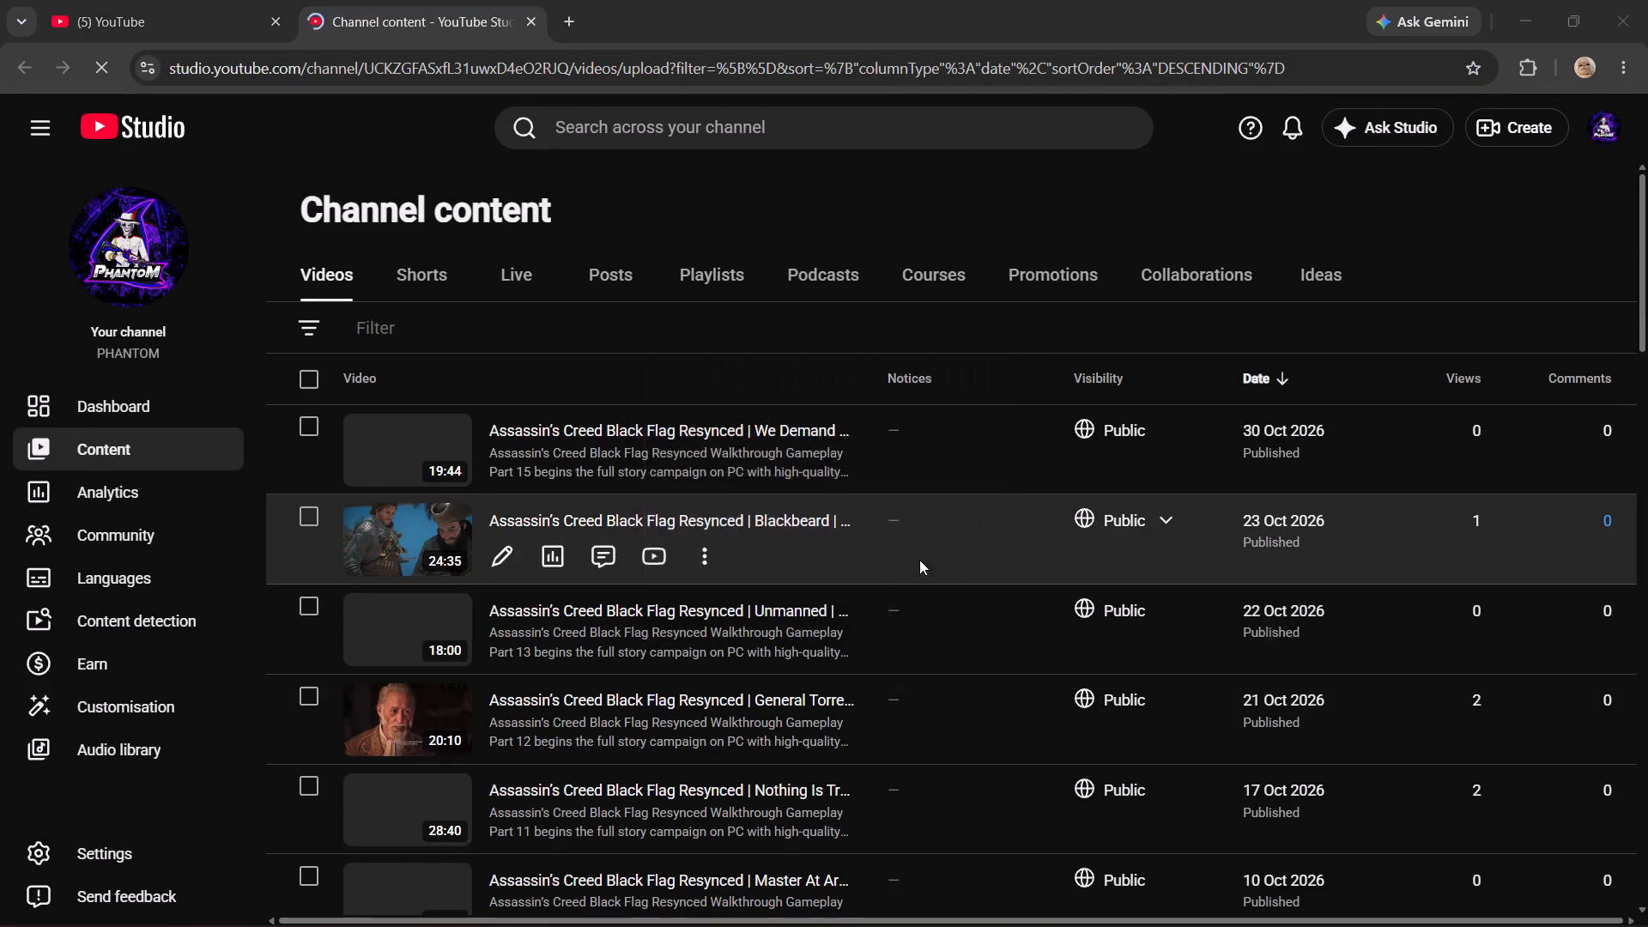
double_click(975, 522)
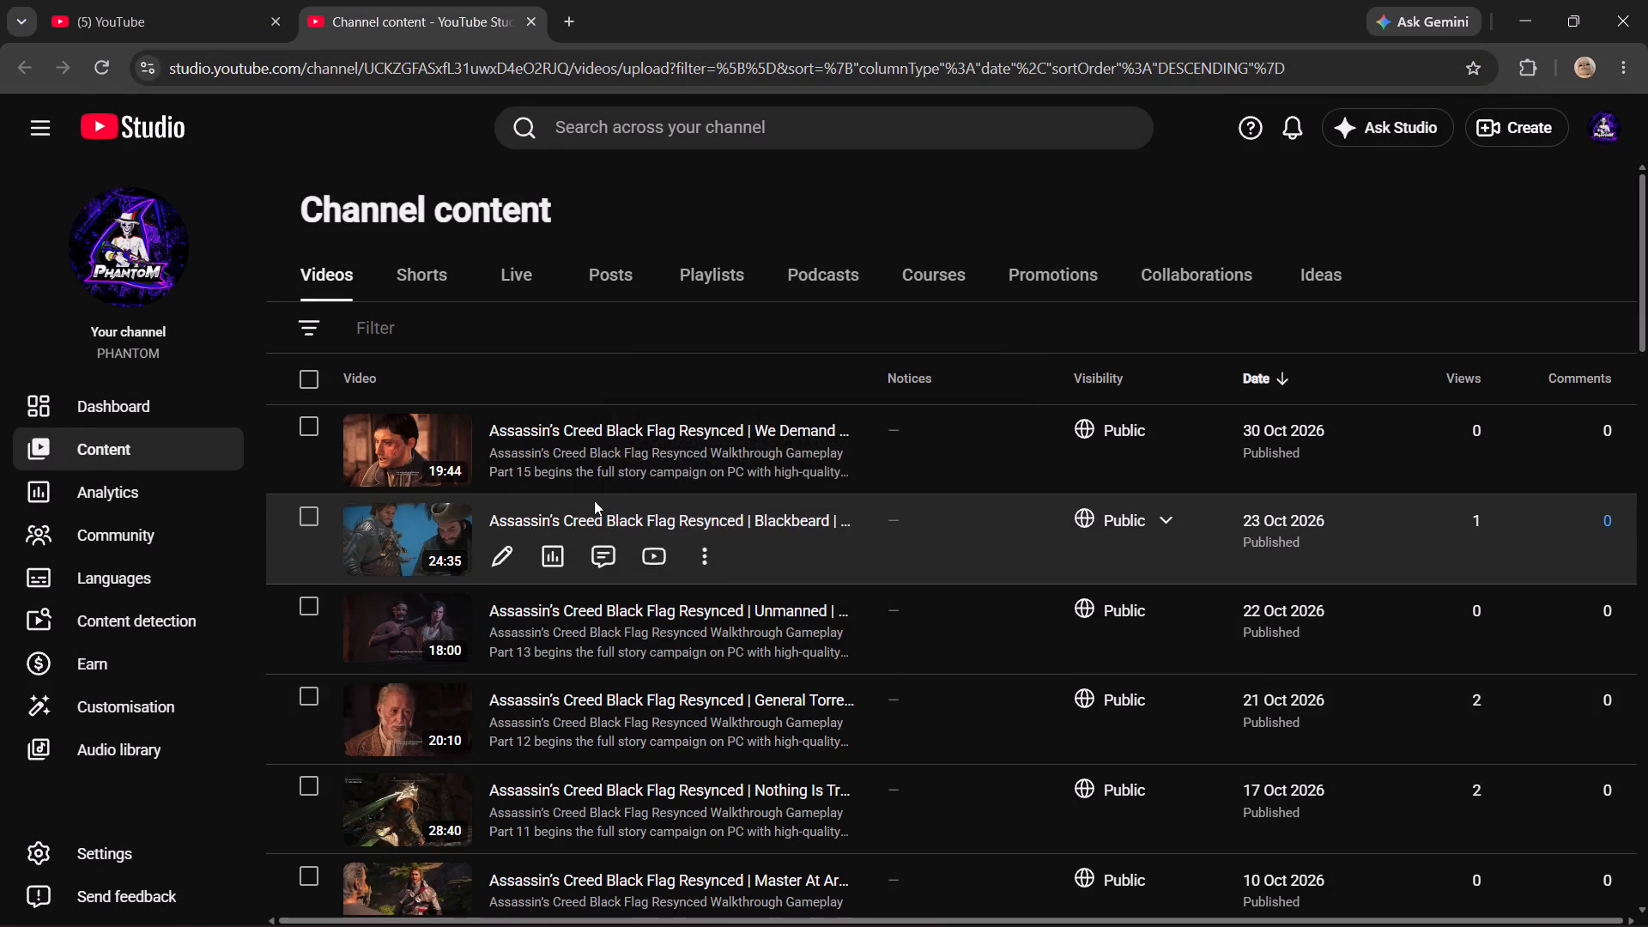
Start a new video upload with the file "ACBFR PART 16 Commodore Chamberlane".
click(1506, 139)
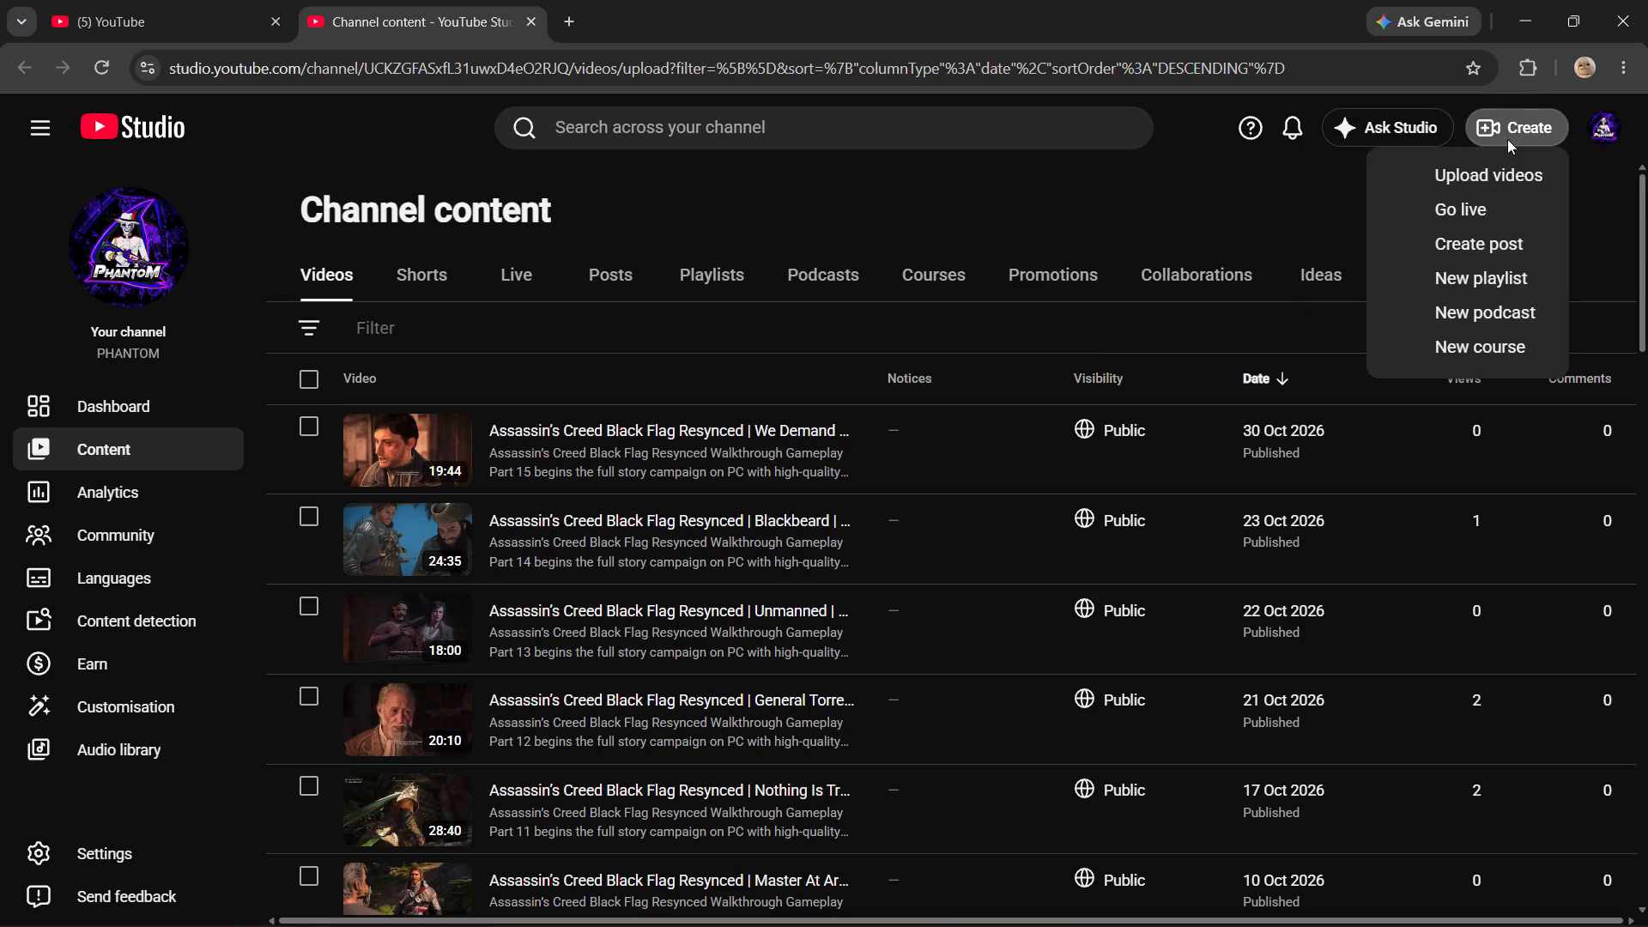
click(1475, 179)
click(847, 615)
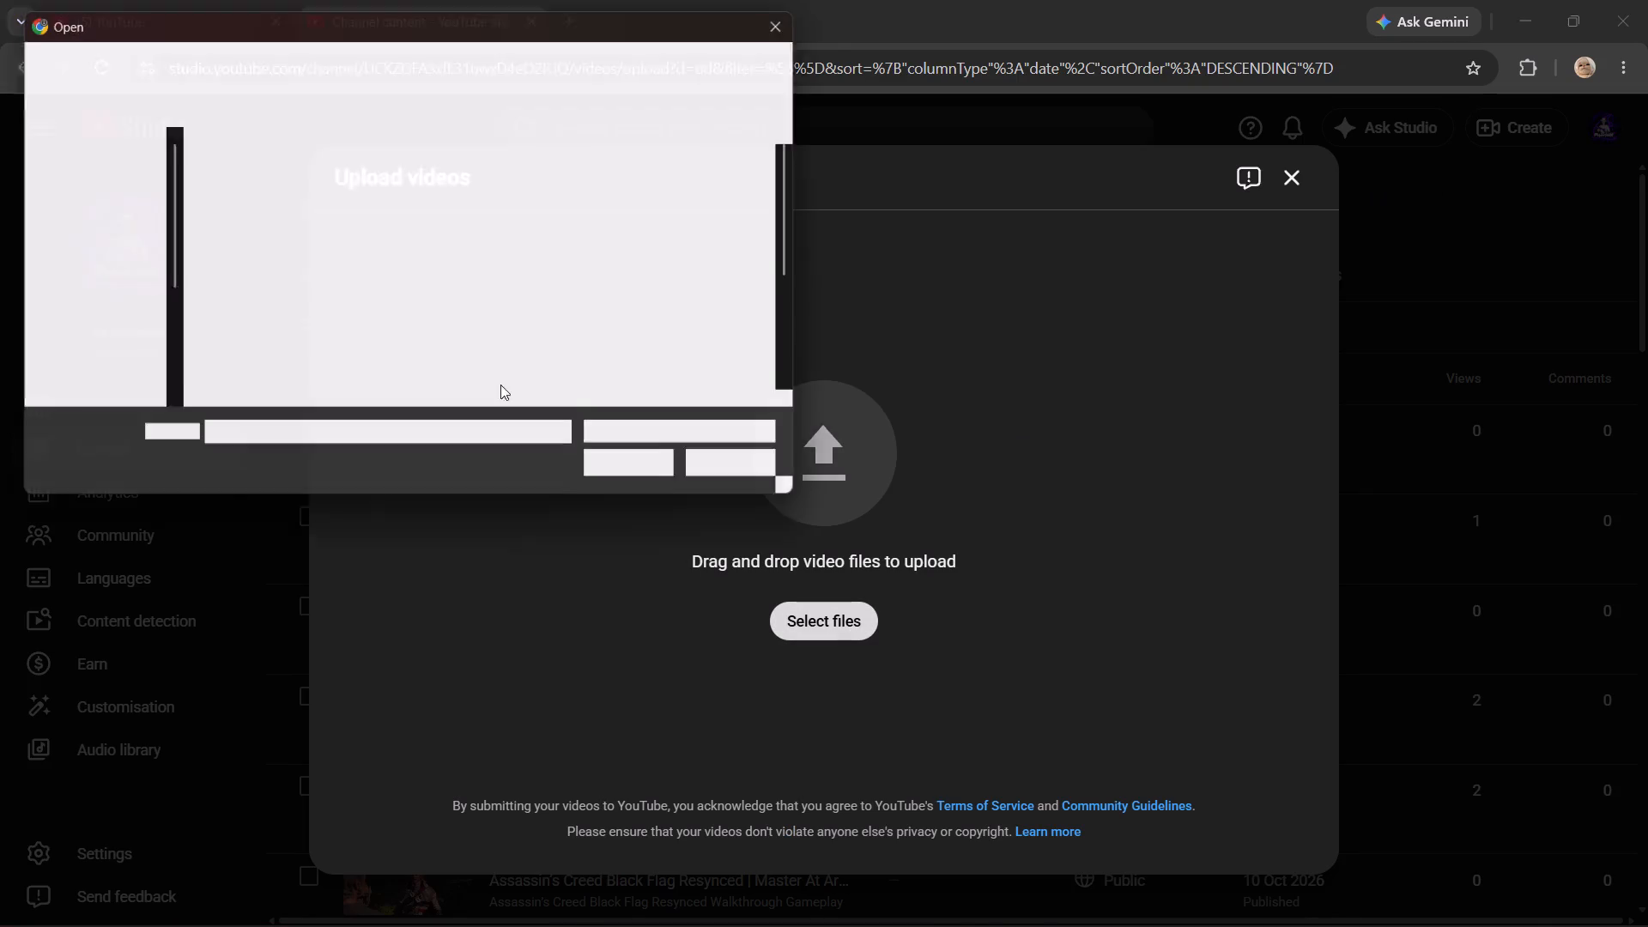
click(292, 218)
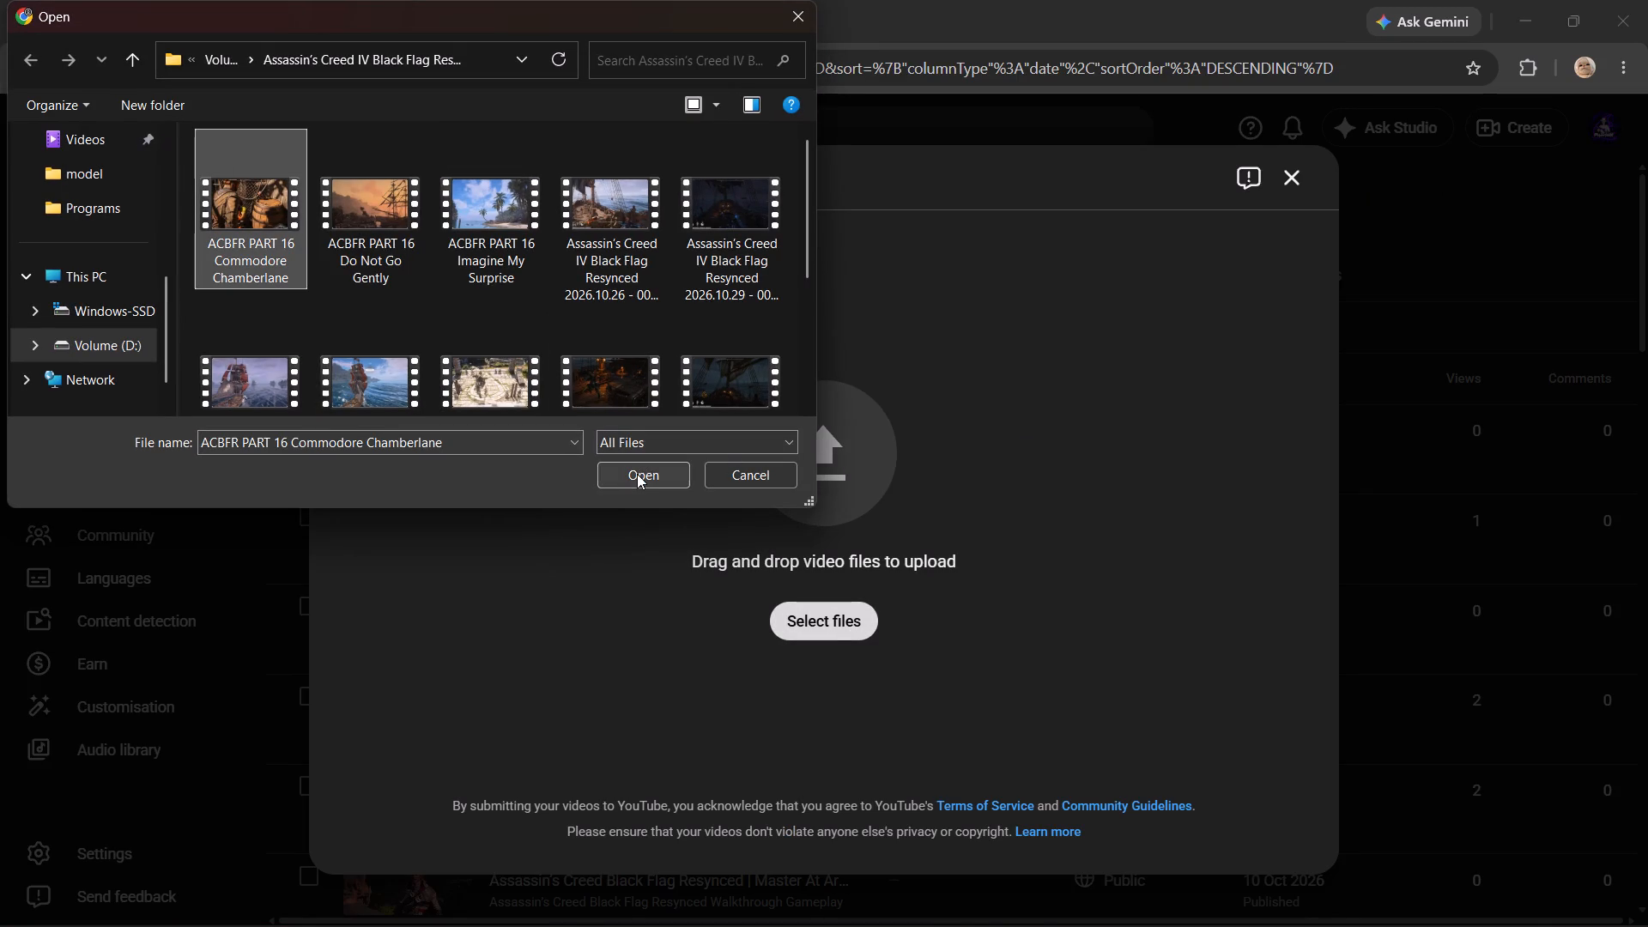
double_click(636, 475)
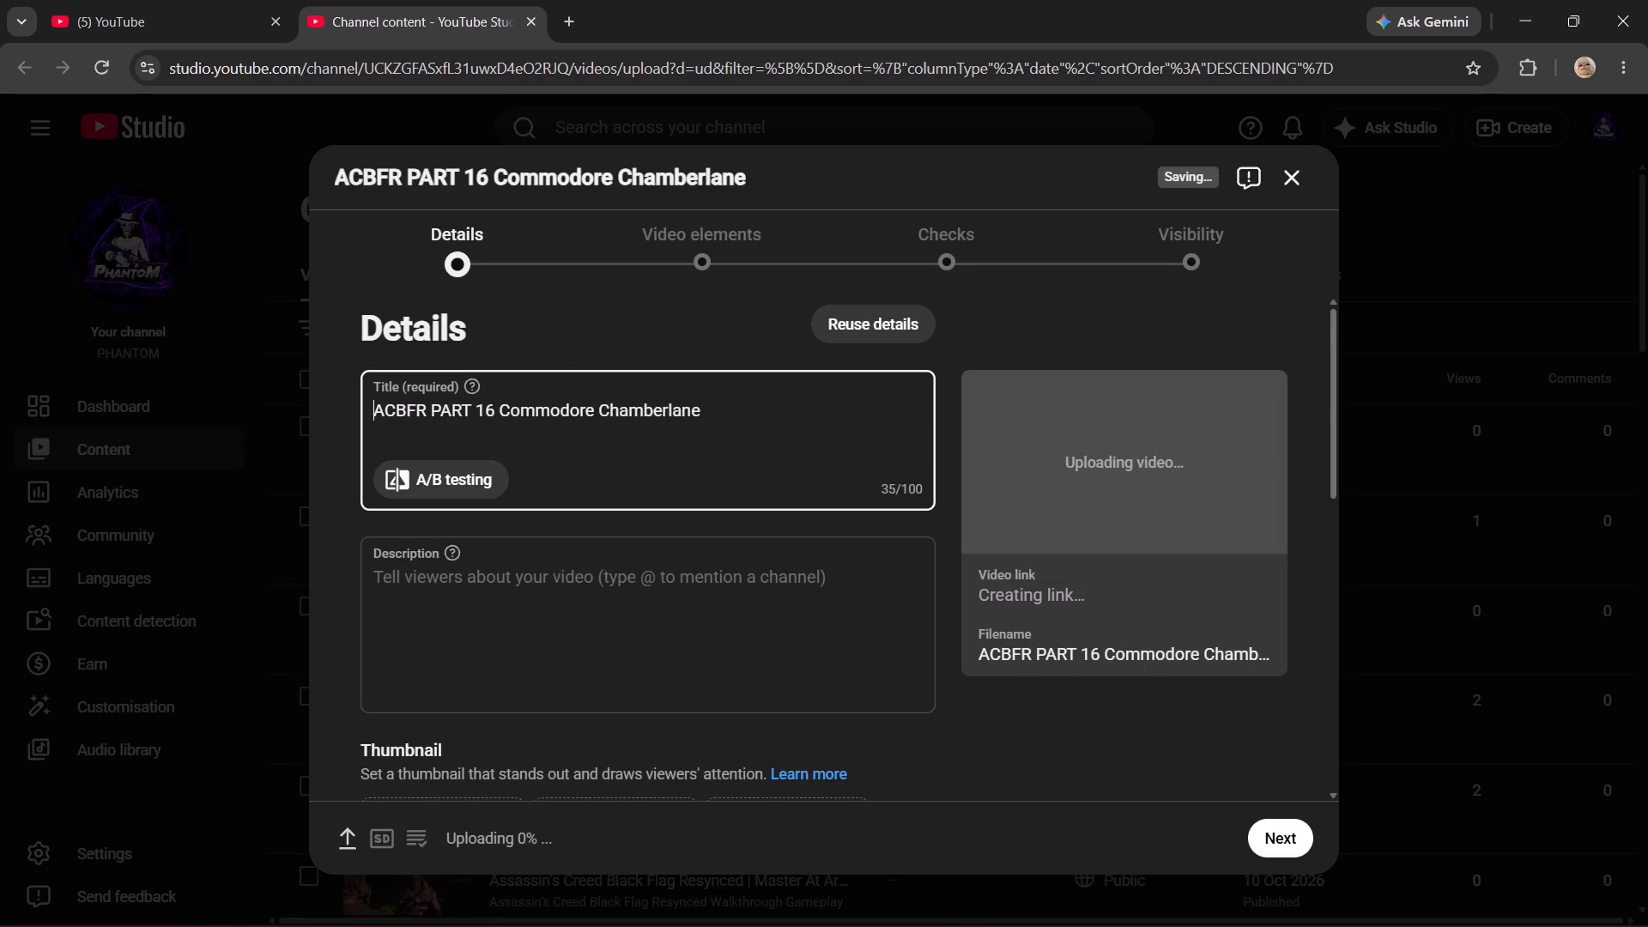
Copy the mission name "Commodore Chamberlane" from the uploaded video's title.
drag(719, 420, 504, 409)
click(504, 409)
key(ctrl+c)
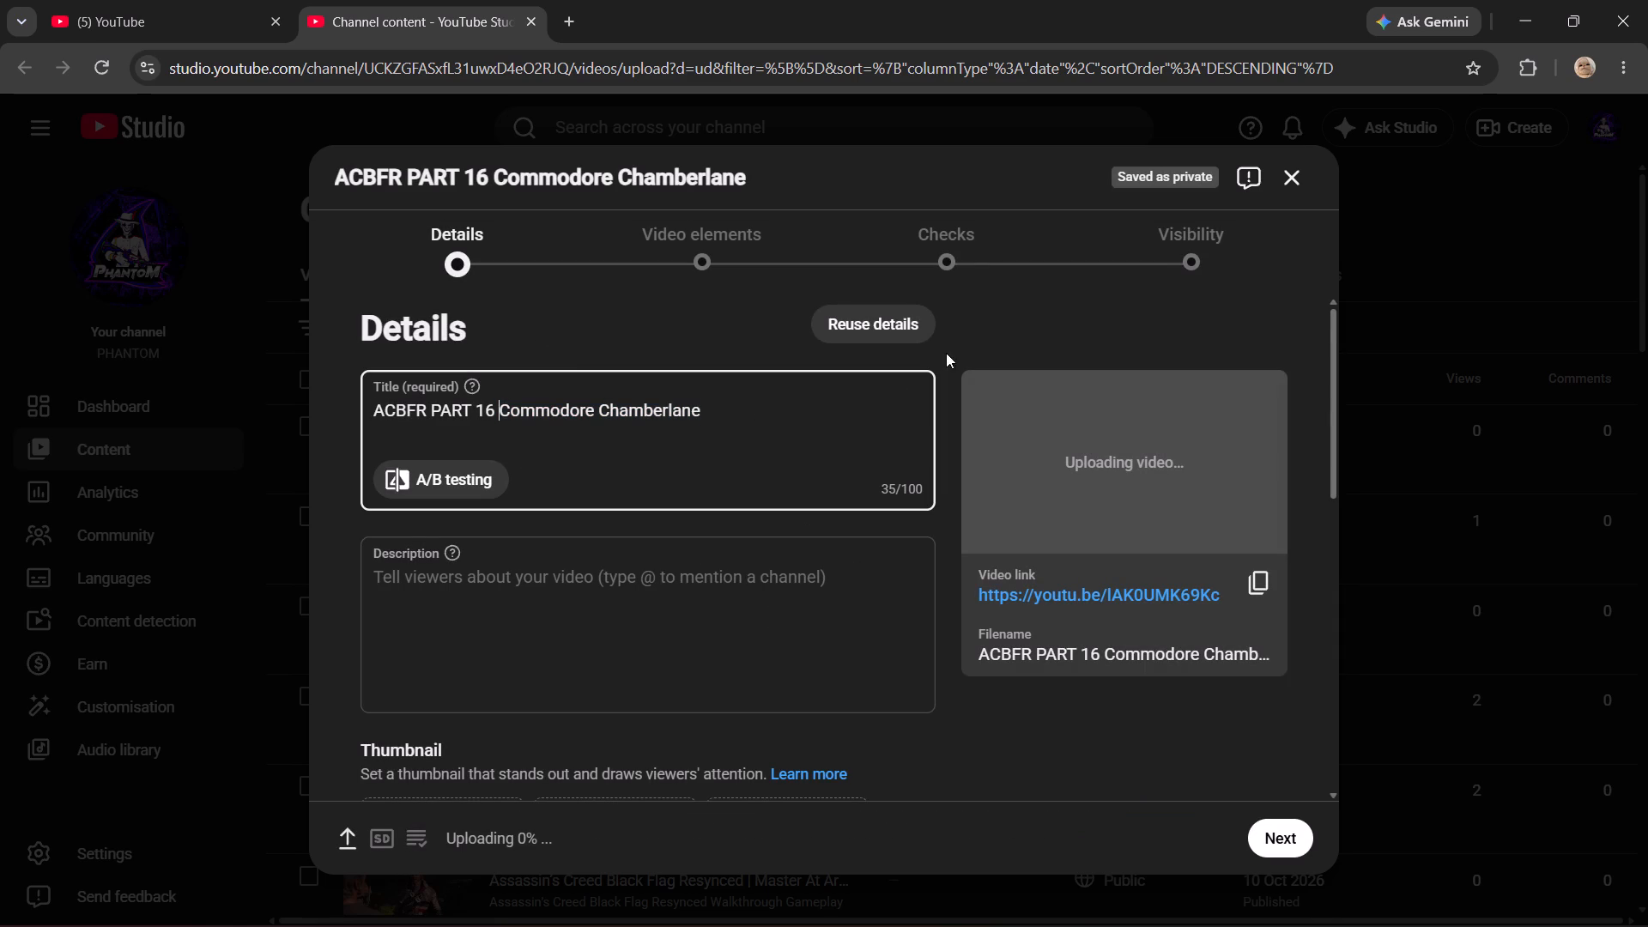
drag(719, 411, 500, 413)
key(ctrl+c)
Reuse the details of the previous video, "We Demand A Parley | Part 15", for this upload.
click(932, 329)
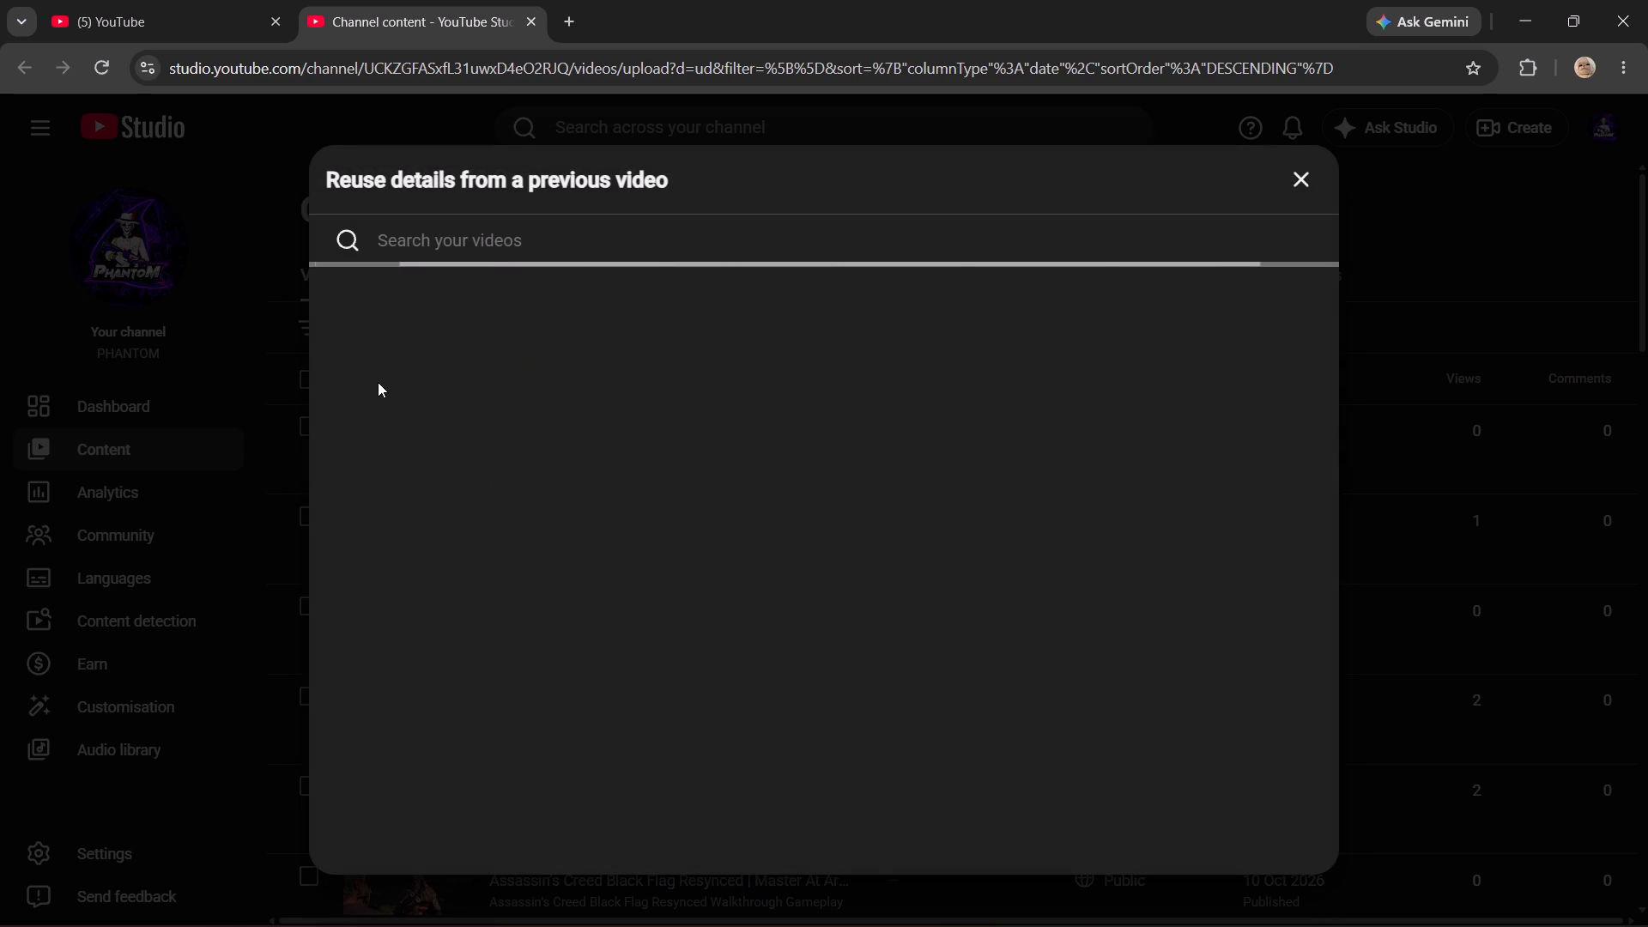
click(409, 358)
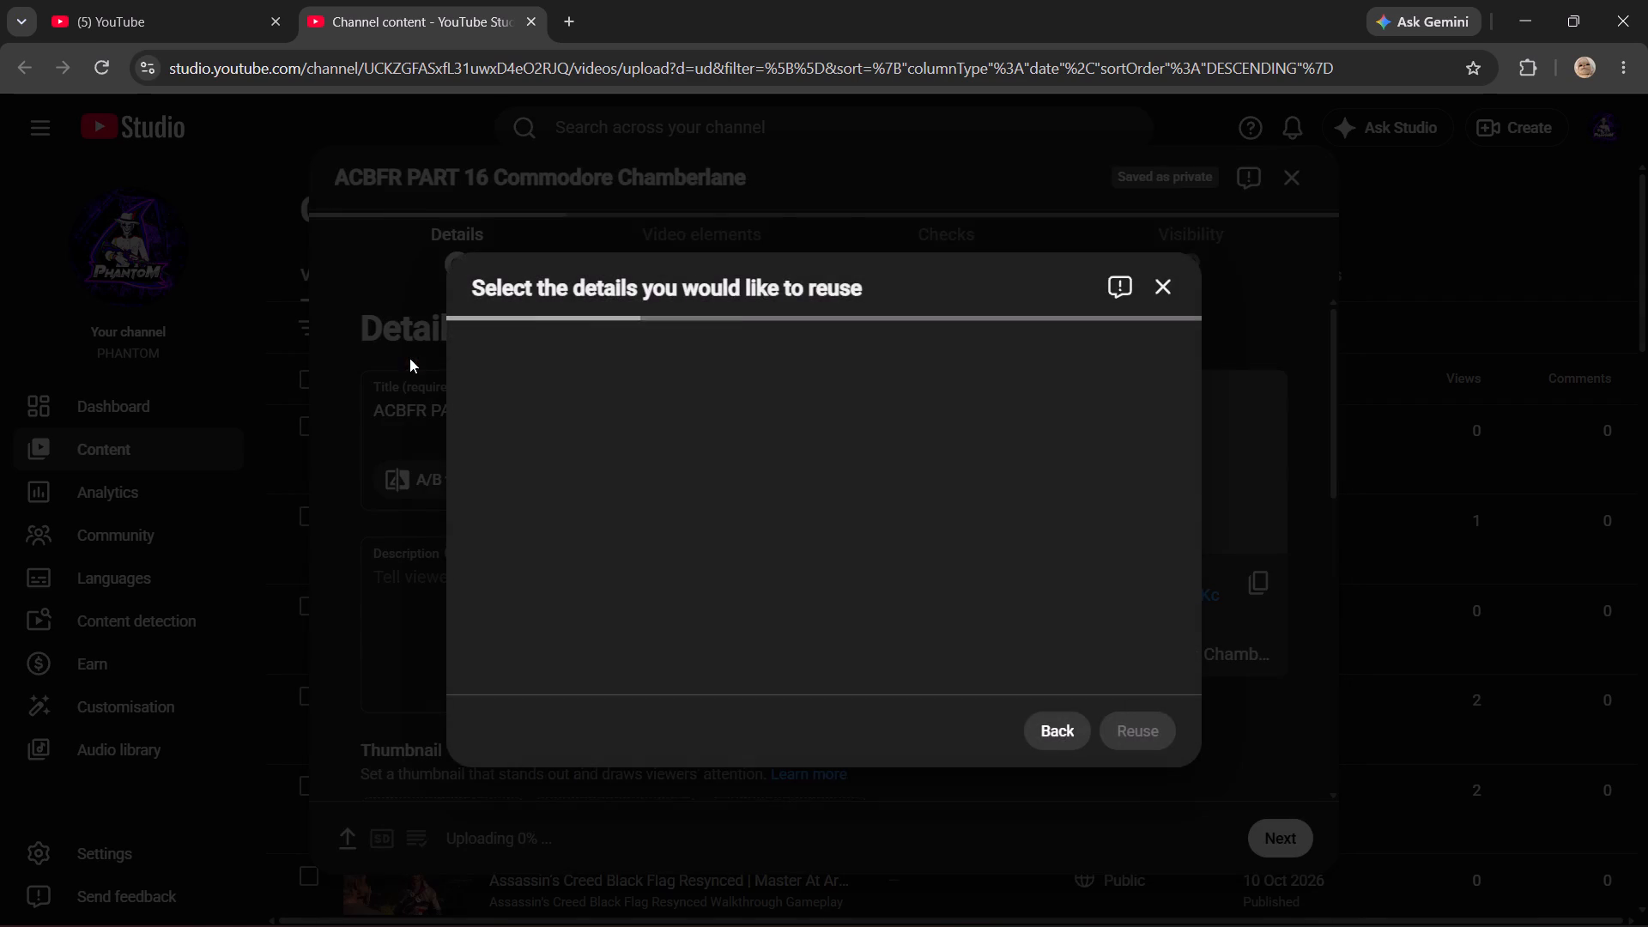
double_click(1136, 795)
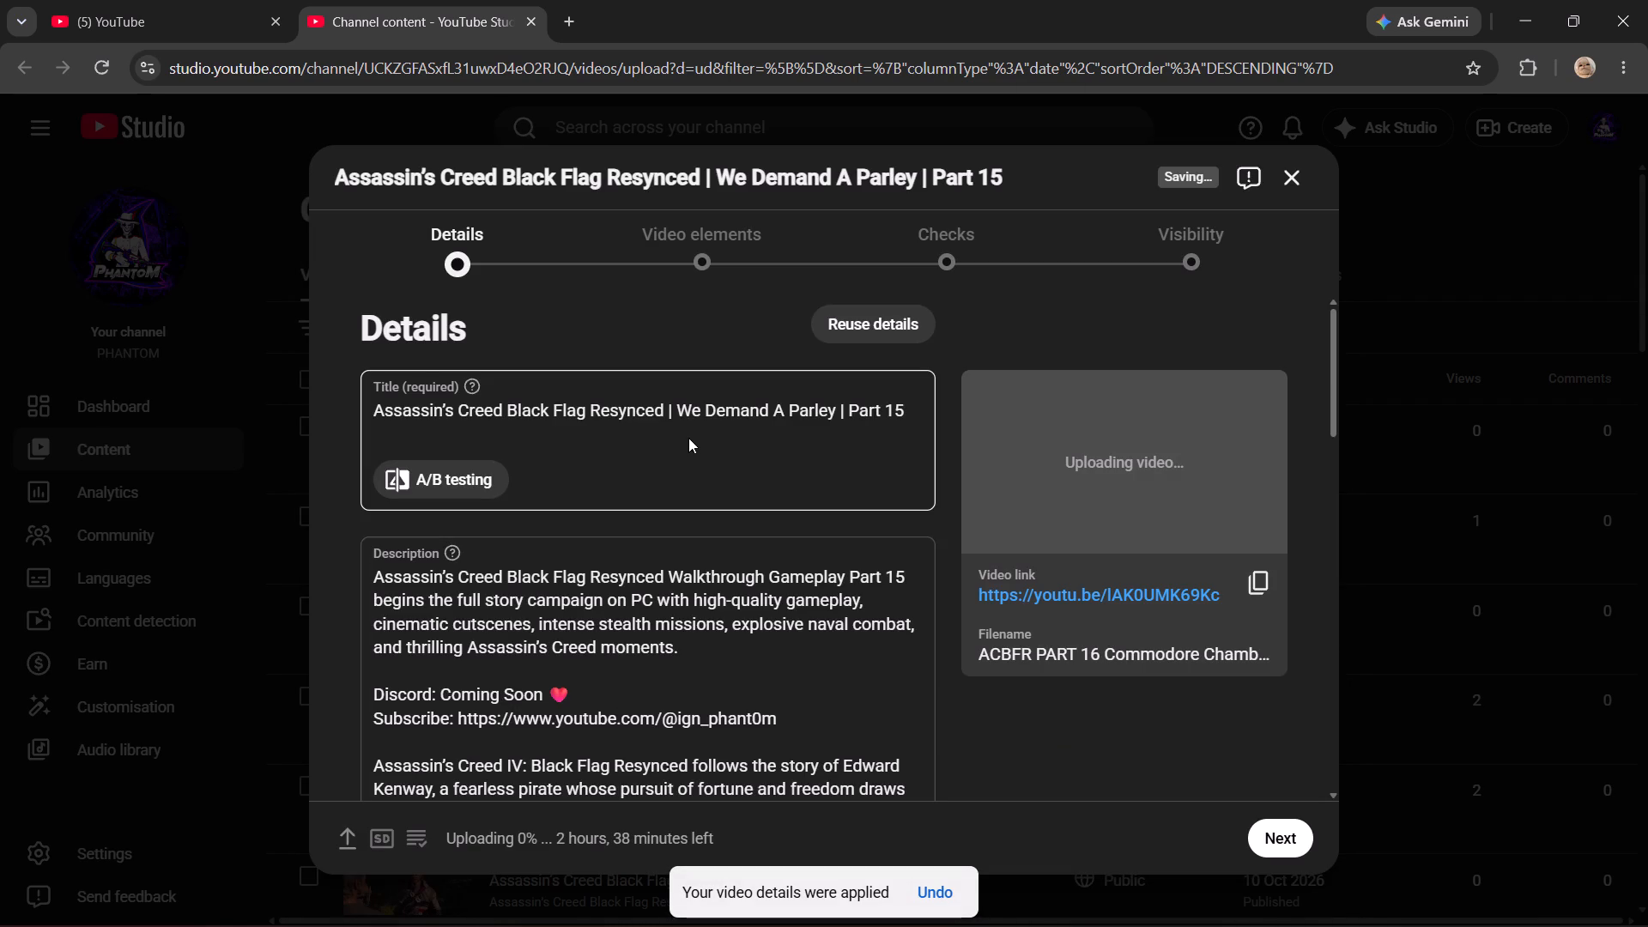
Change the title to "Assassin's Creed Black Flag Resynced | Commodore Chamberlane | Part 16".
drag(679, 410, 833, 415)
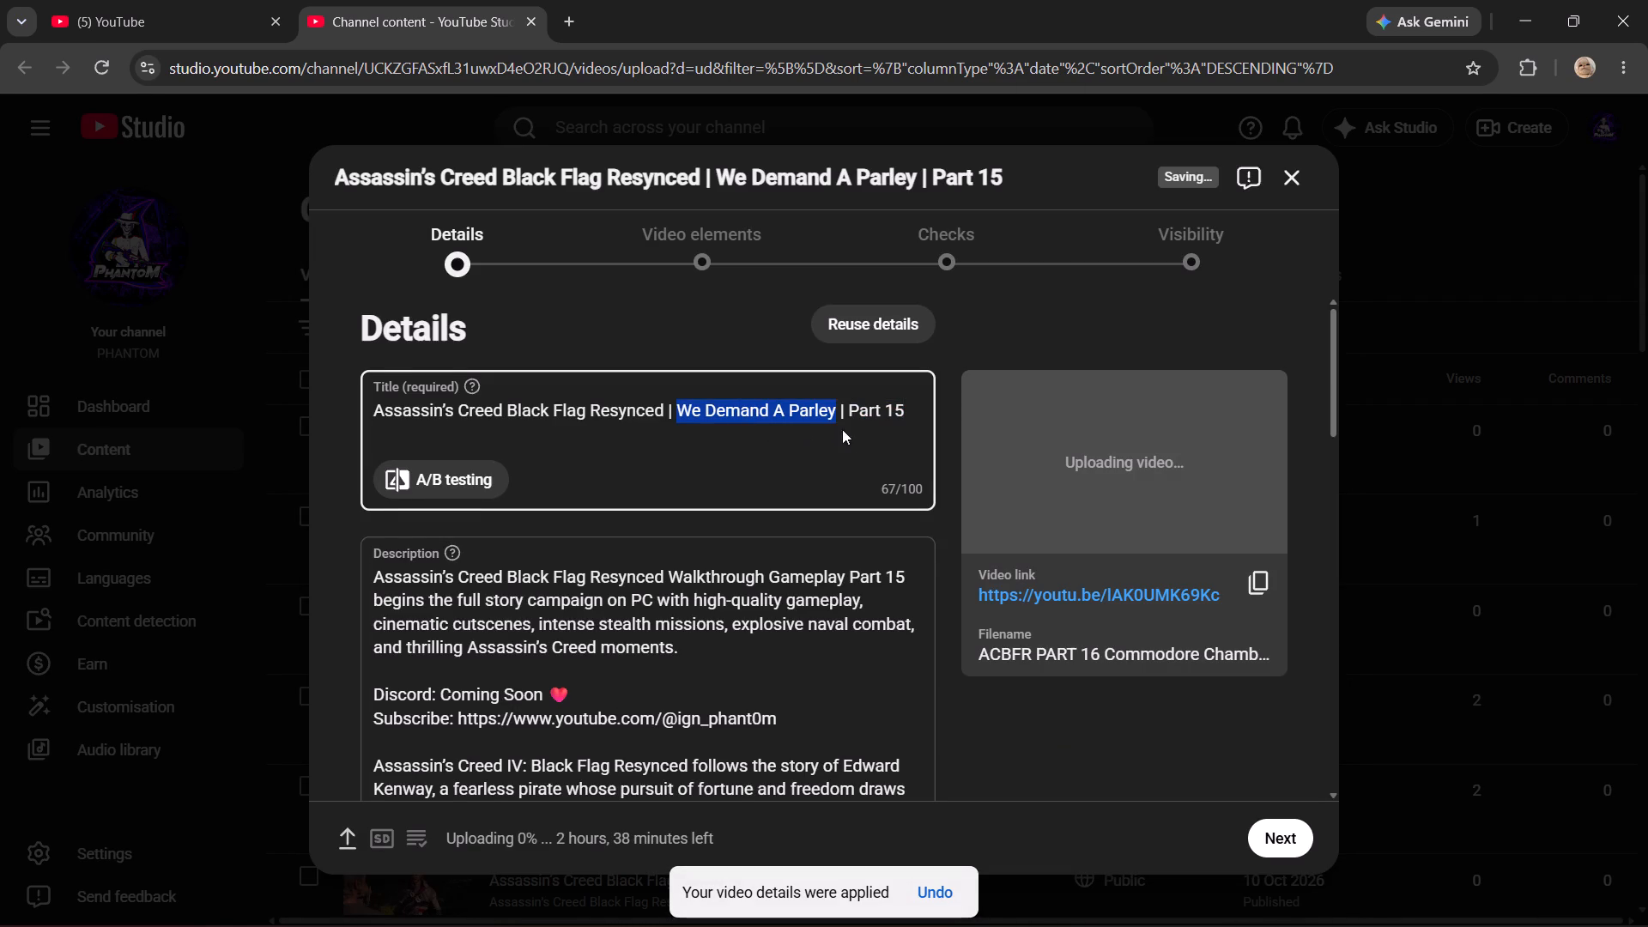
key(ctrl+v)
click(851, 441)
key(BackSpace)
key(6)
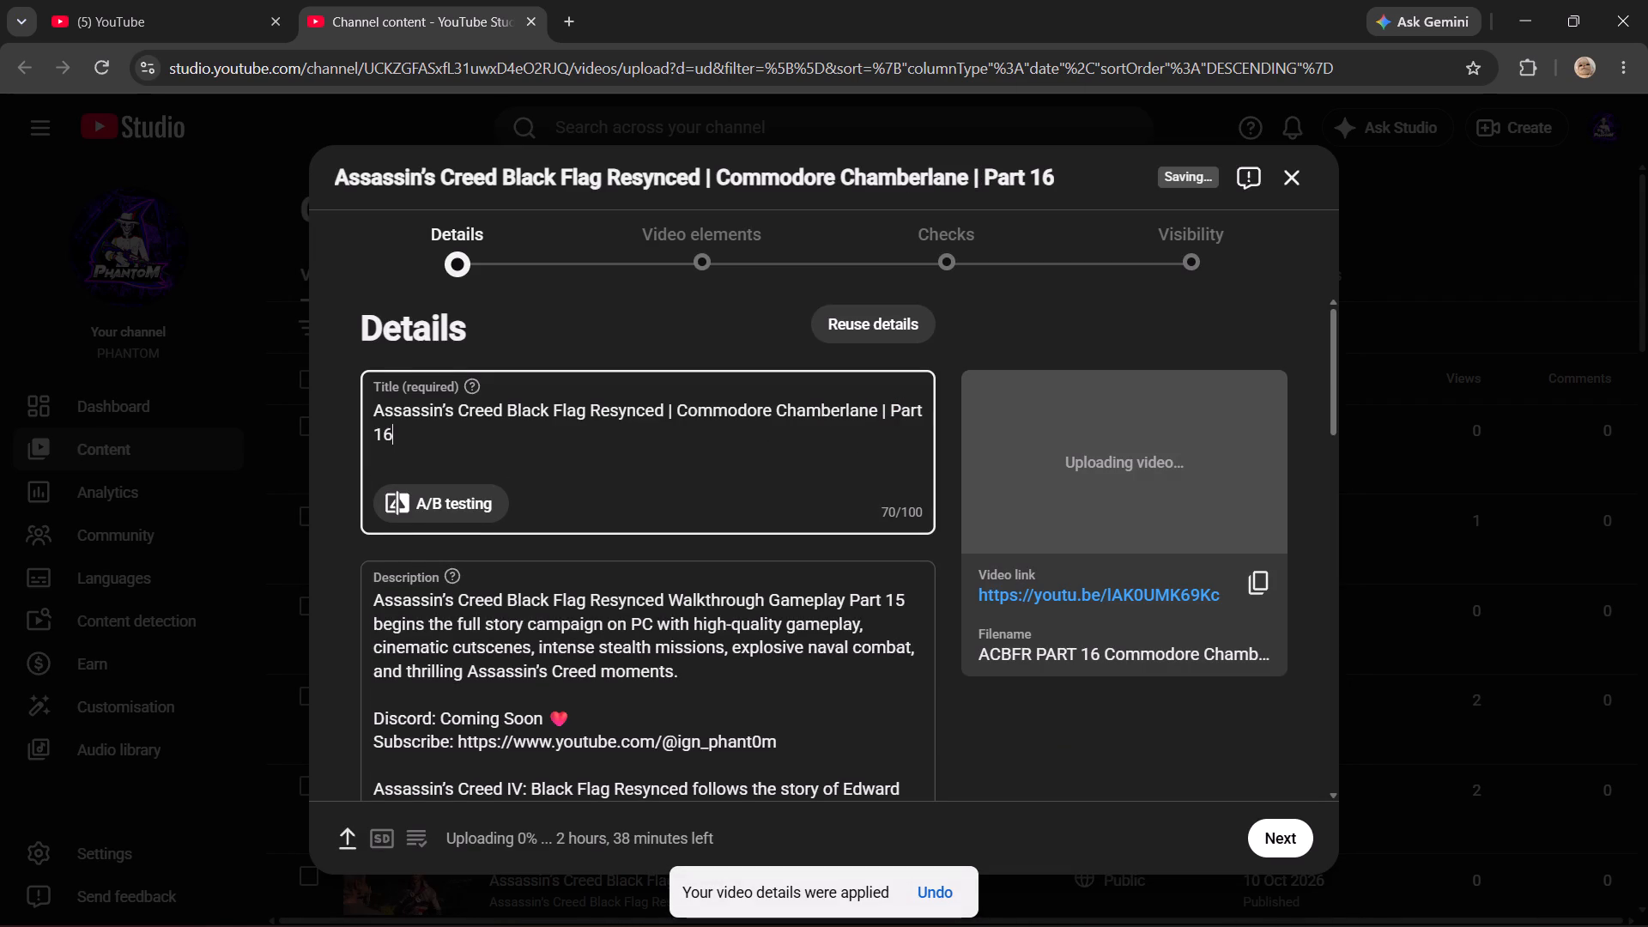
Change the part number in the description's first line to 16.
click(897, 603)
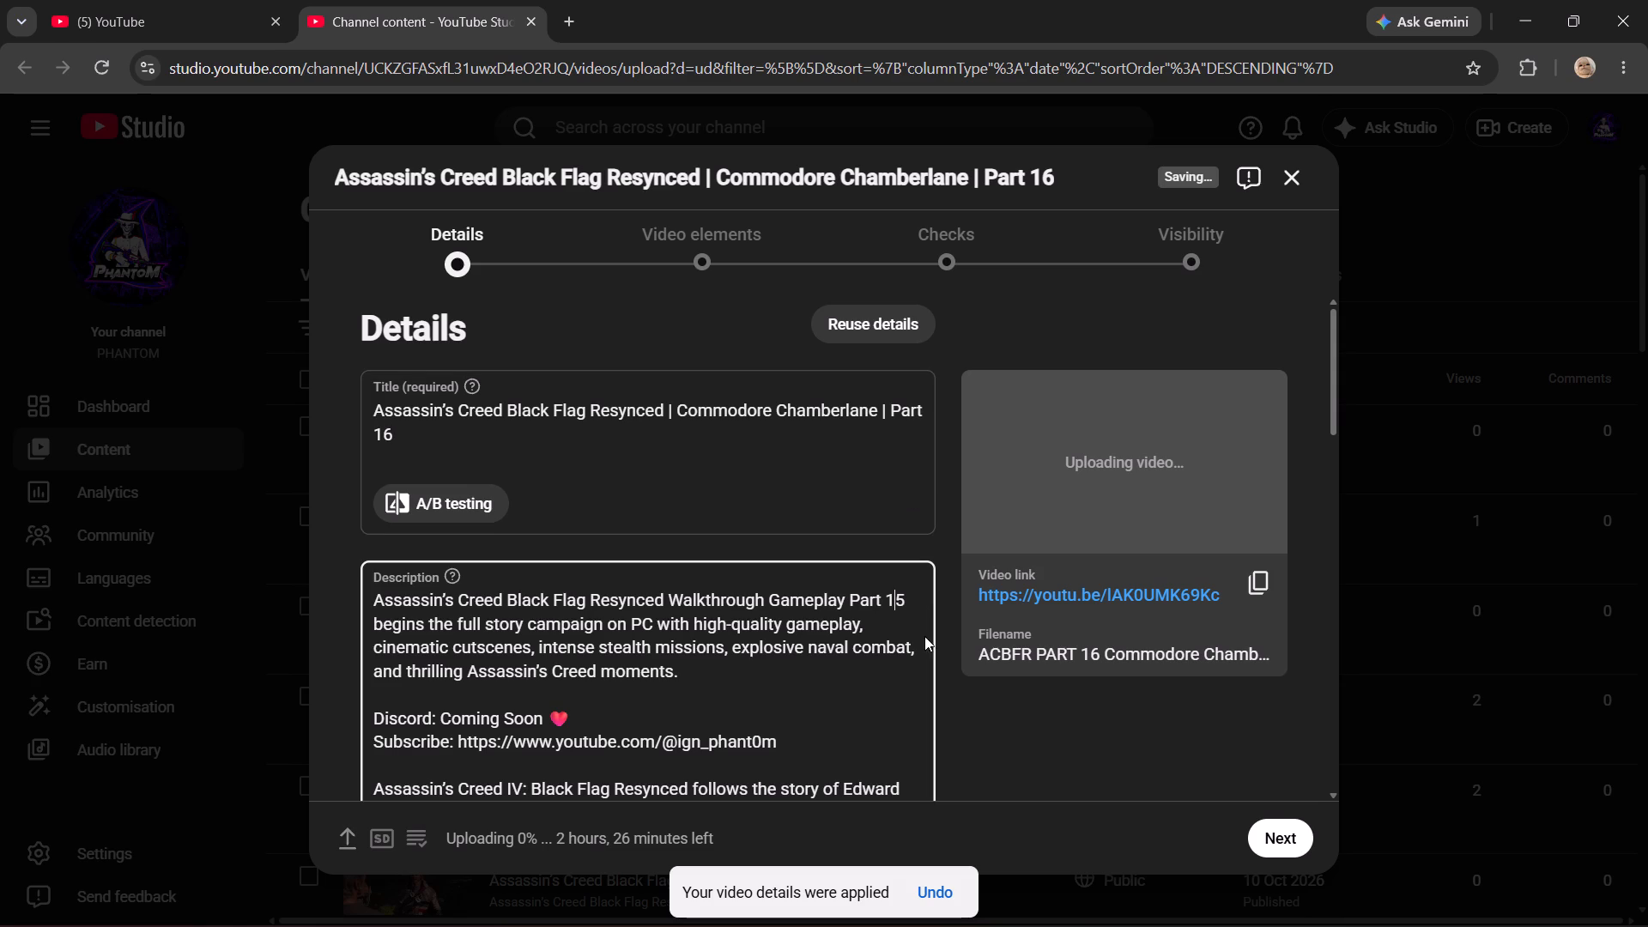
key(Right)
key(BackSpace)
key(6)
Review the rest of the video's details, including thumbnail, playlist and audience, and advance to the Visibility stage.
scroll(1184, 700, down, 3)
click(1289, 827)
triple_click(1287, 827)
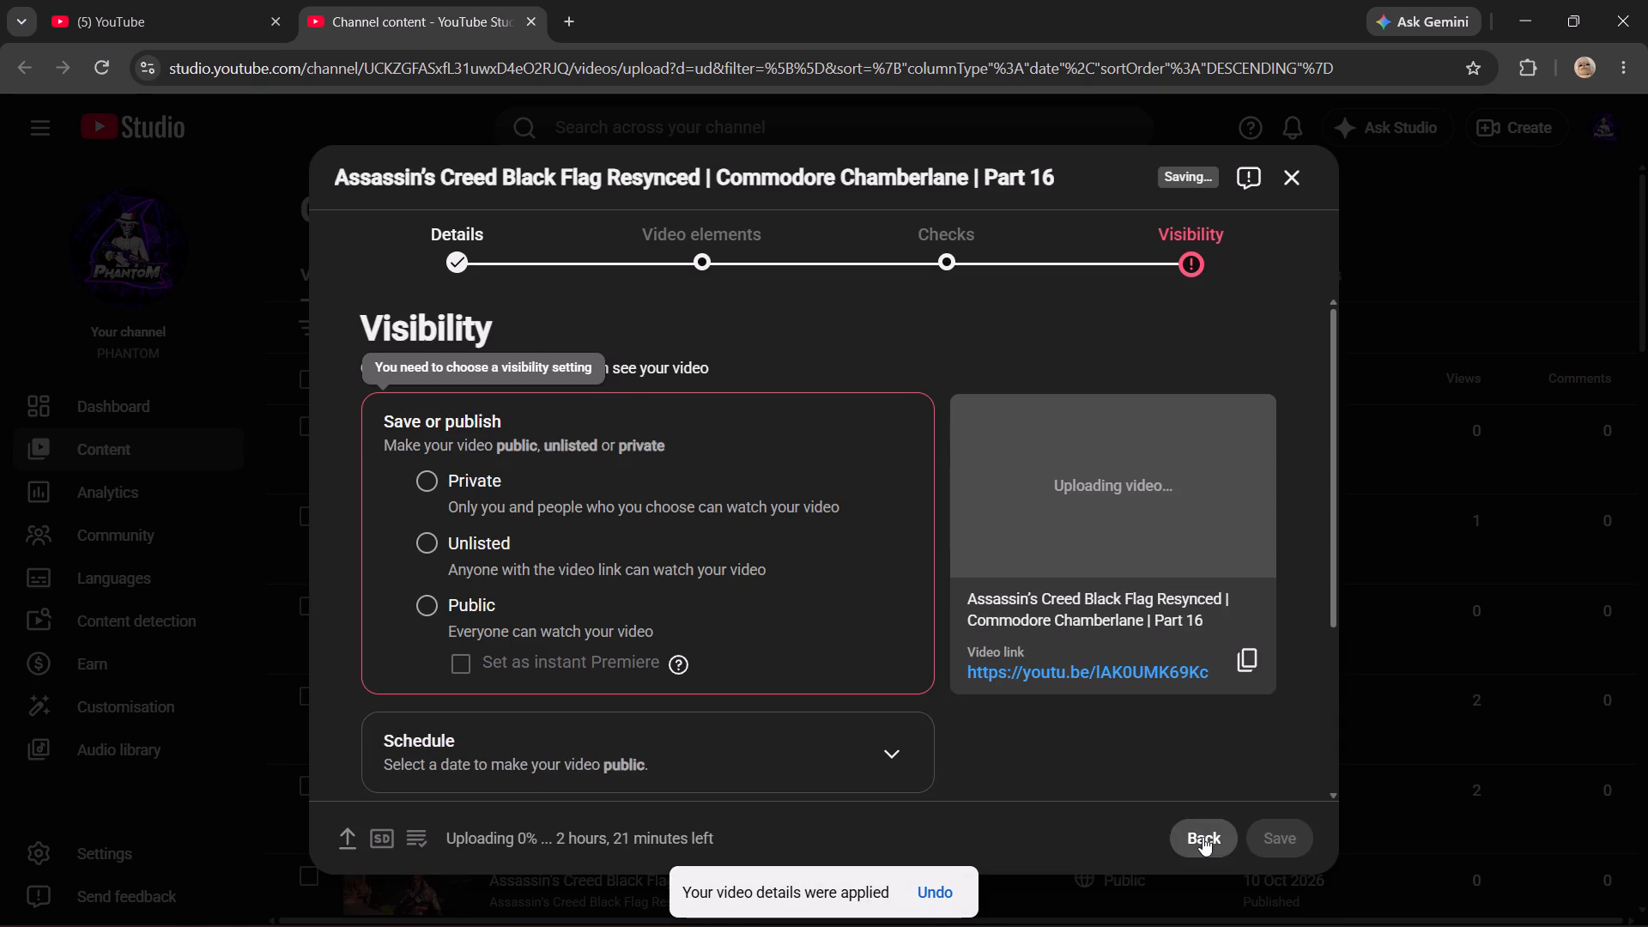
triple_click(1201, 837)
scroll(669, 681, down, 9)
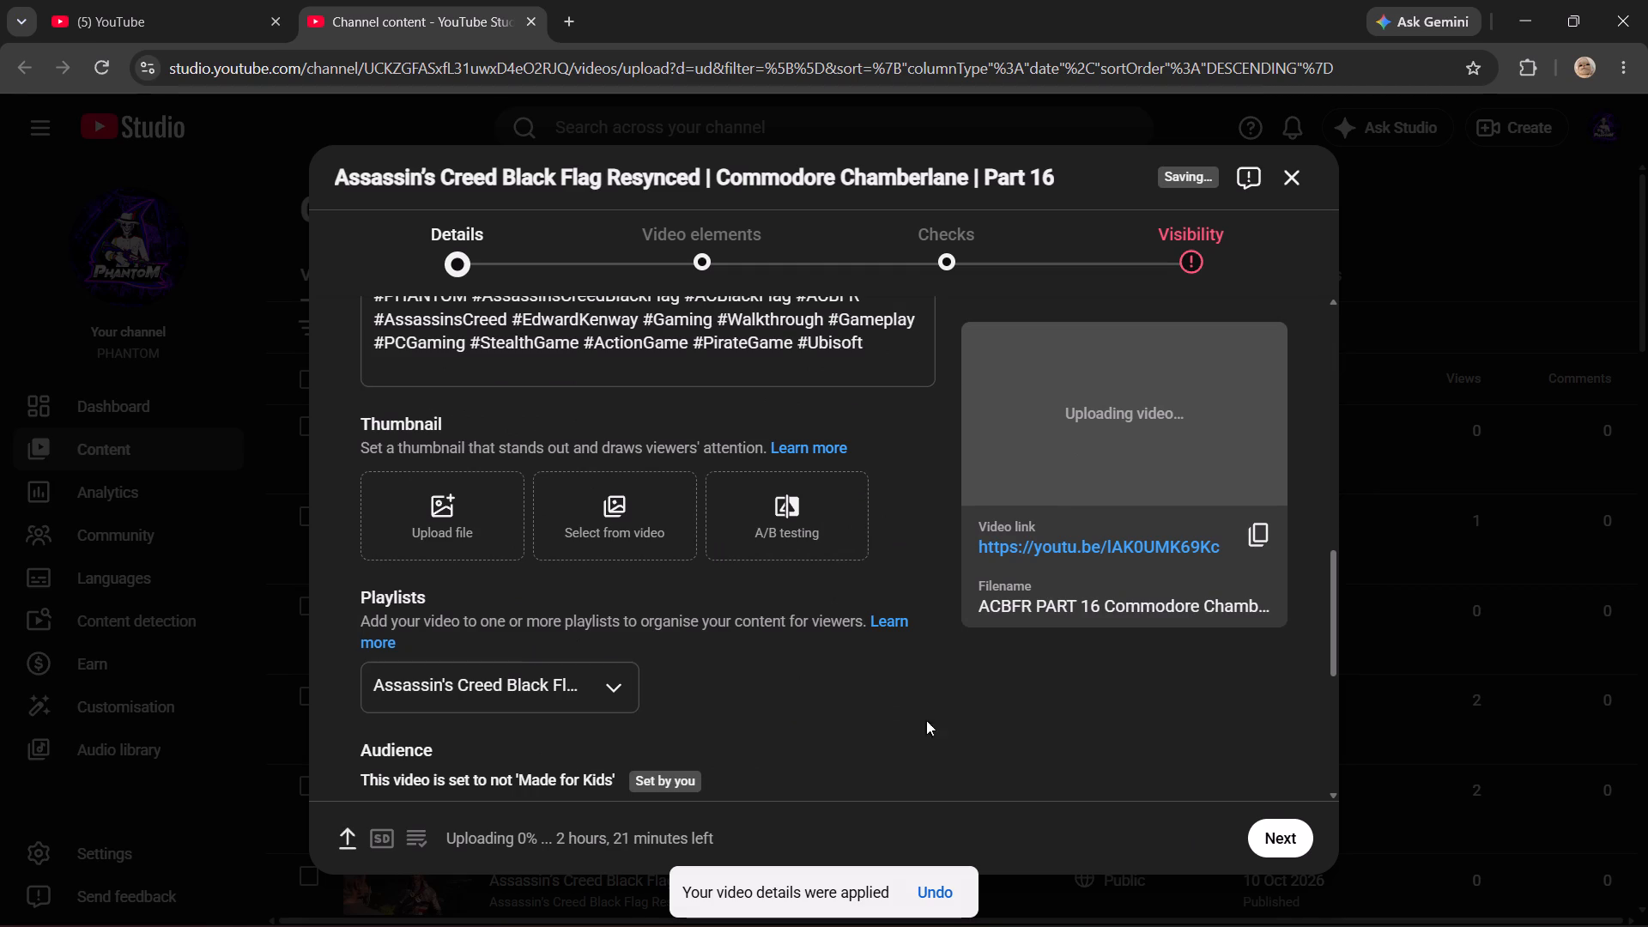
triple_click(1300, 833)
Schedule the video to go public on 1 Nov 2026 at 17:00.
click(580, 754)
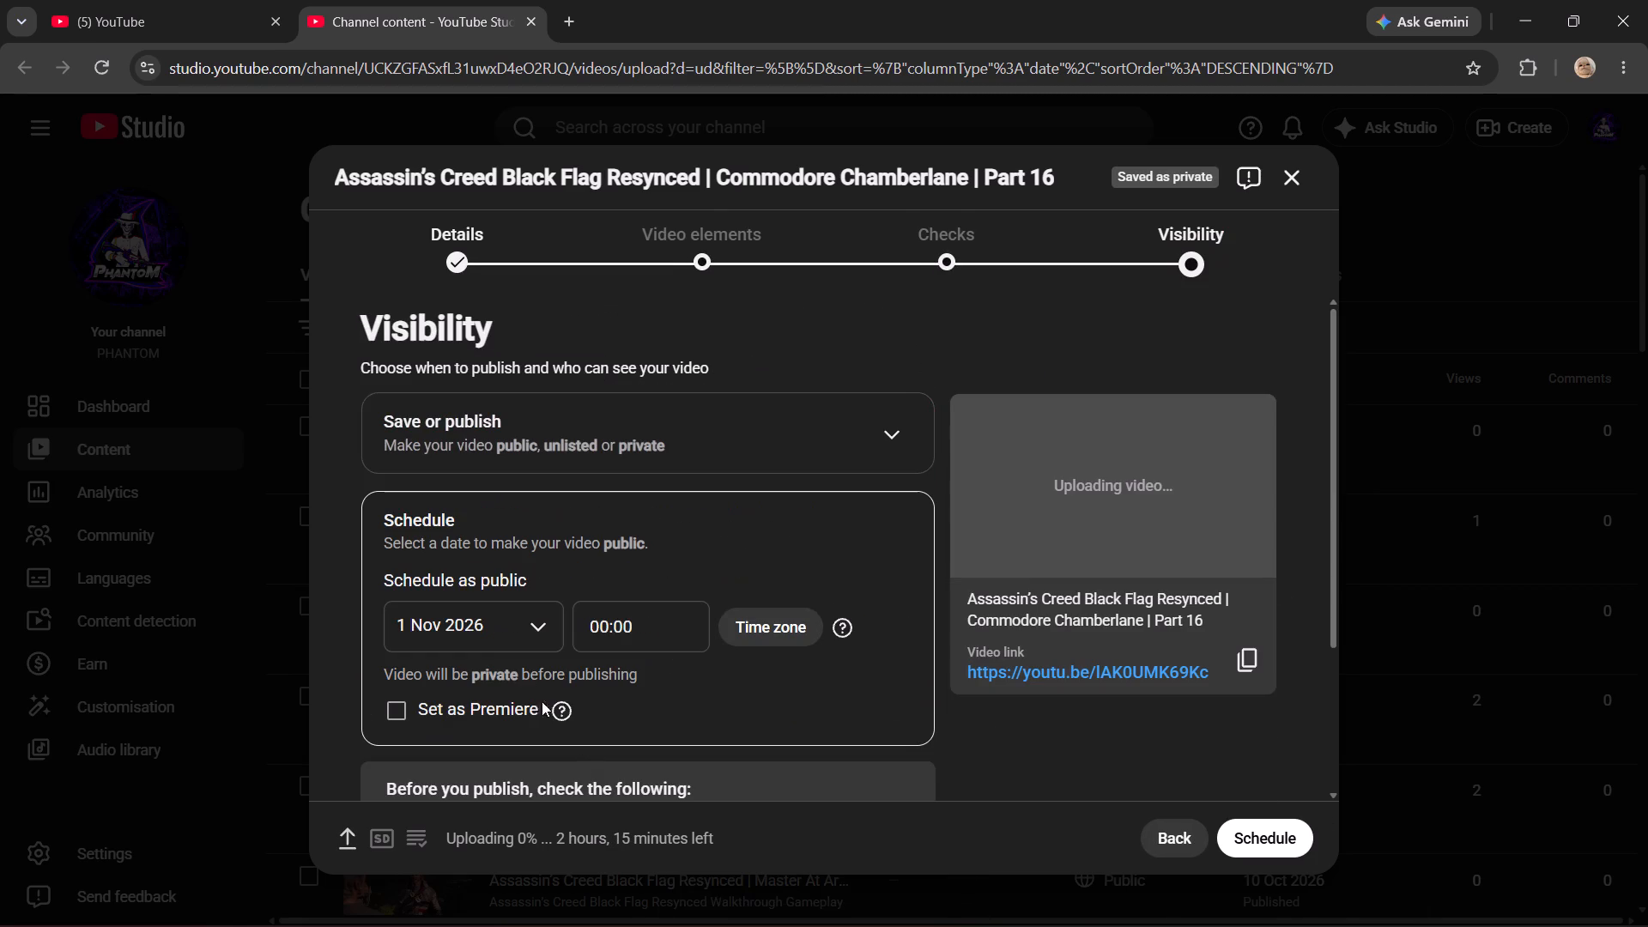
click(516, 639)
scroll(613, 327, up, 2)
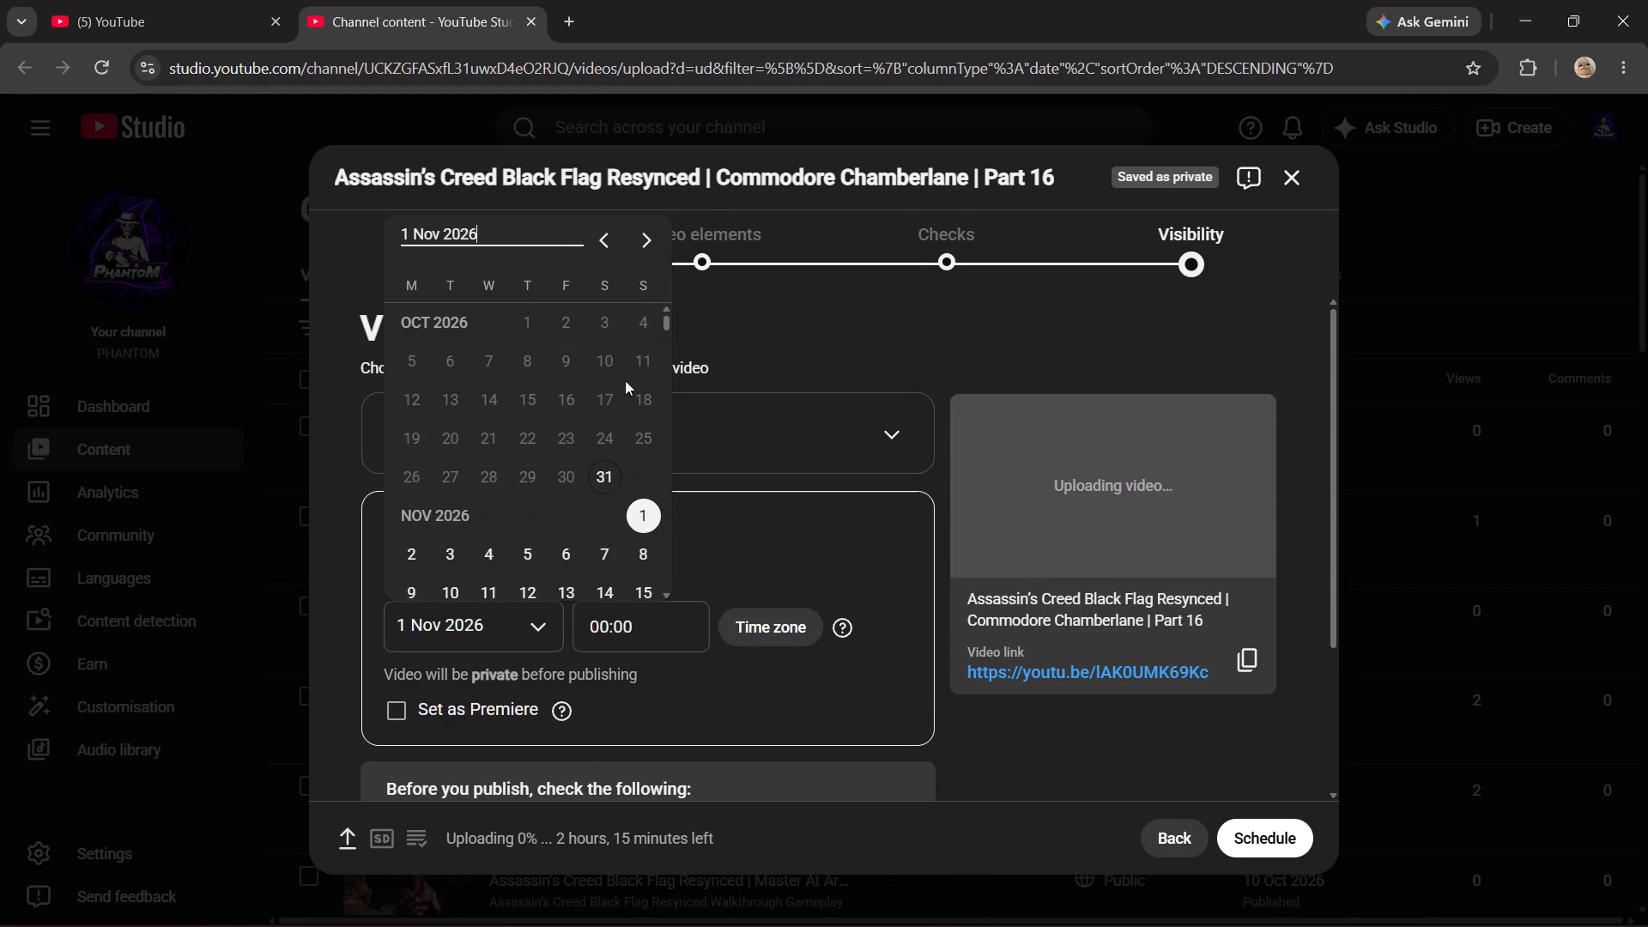
double_click(656, 645)
click(650, 627)
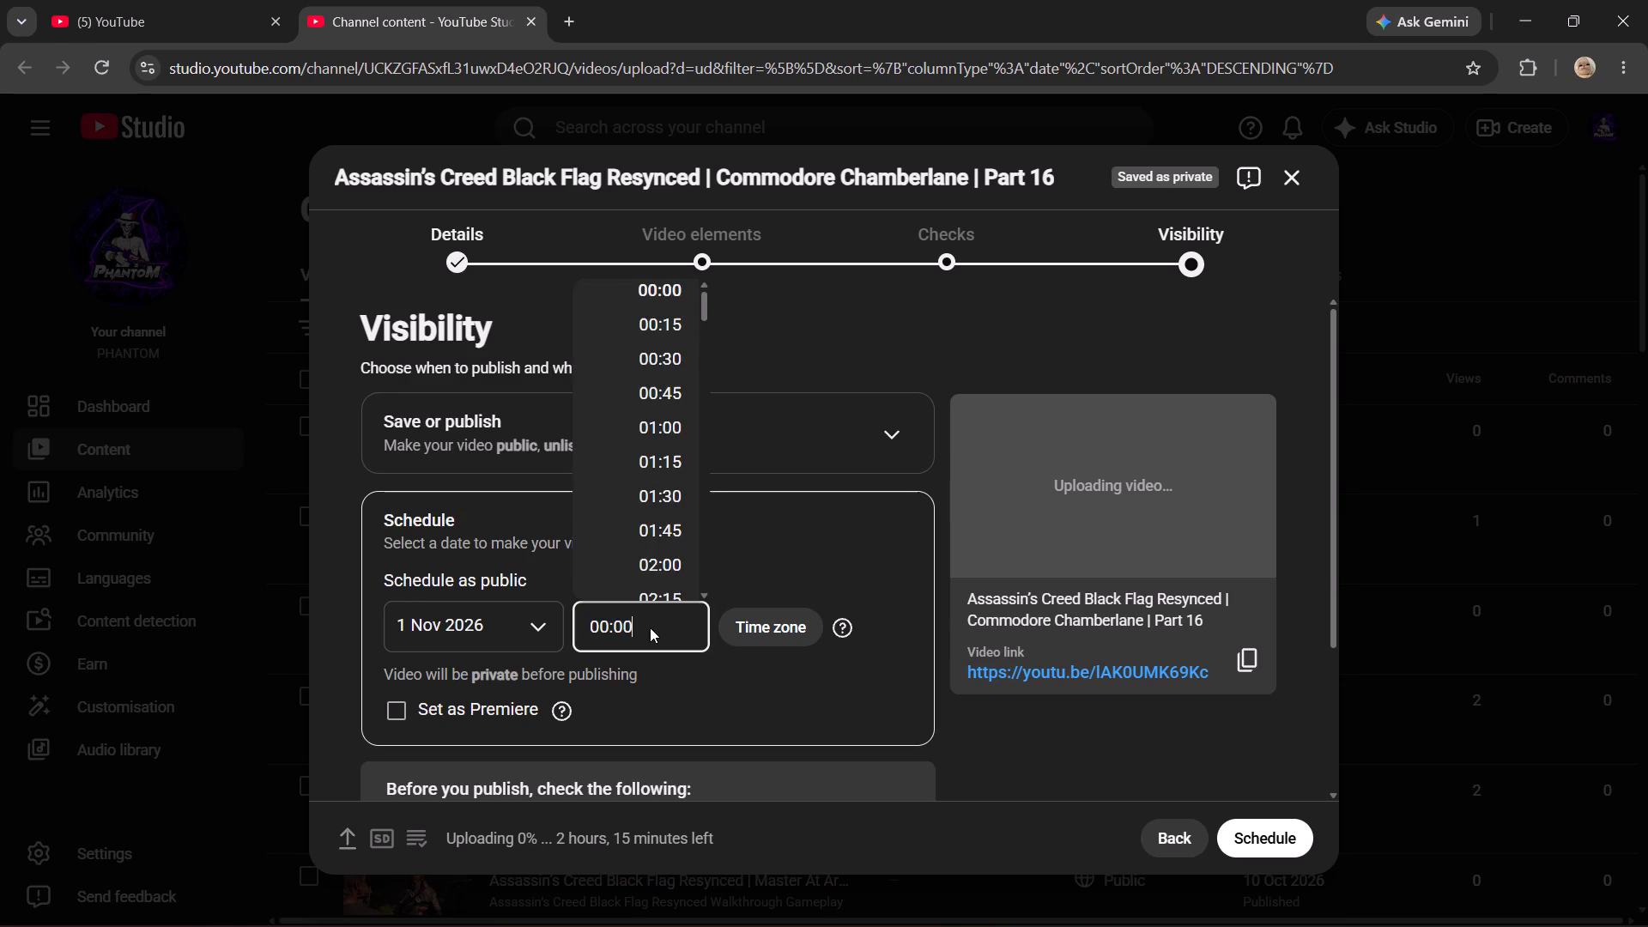
scroll(669, 479, down, 20)
click(667, 480)
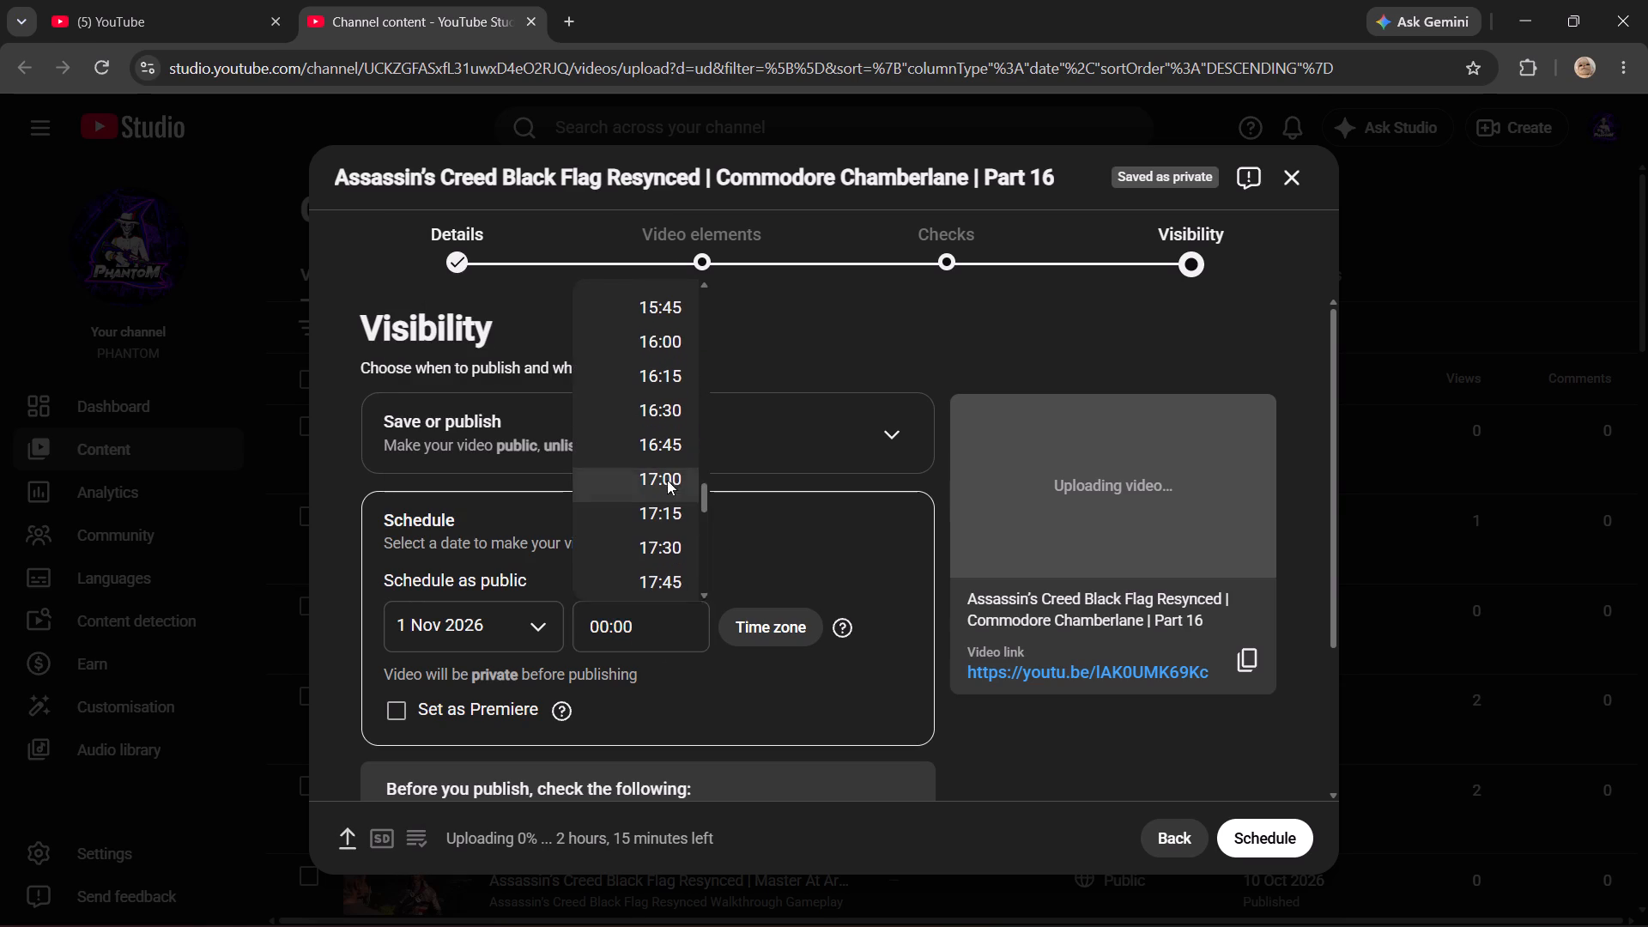
click(1253, 839)
Close the YouTube home page and dismiss the video uploading dialog in YouTube Studio.
click(112, 0)
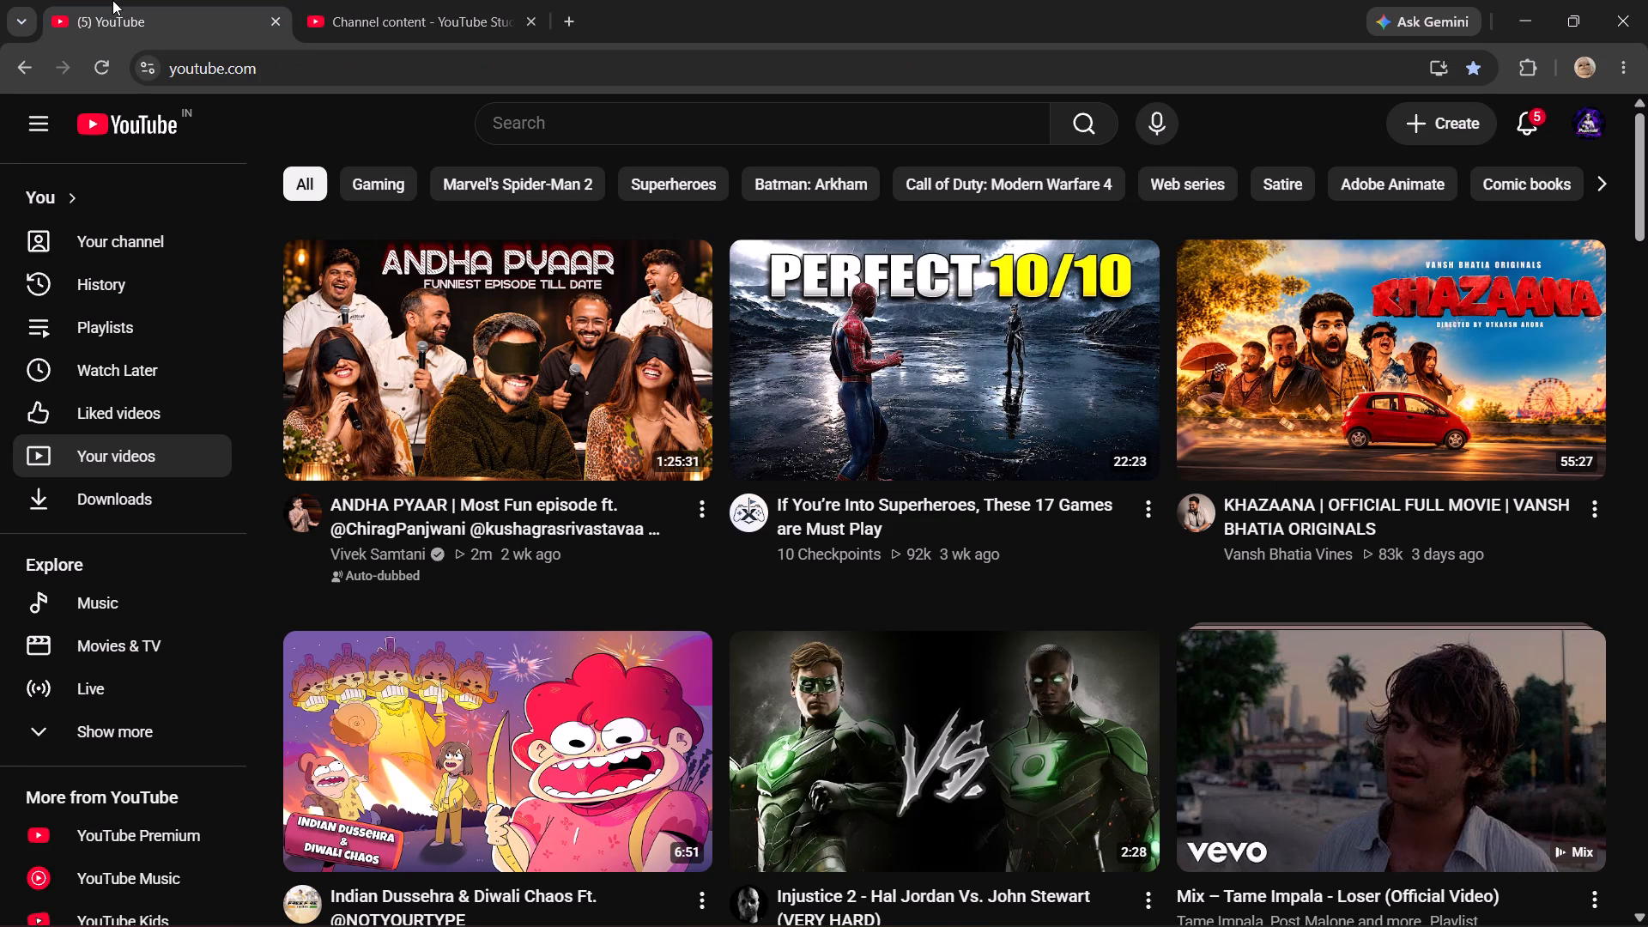
click(280, 20)
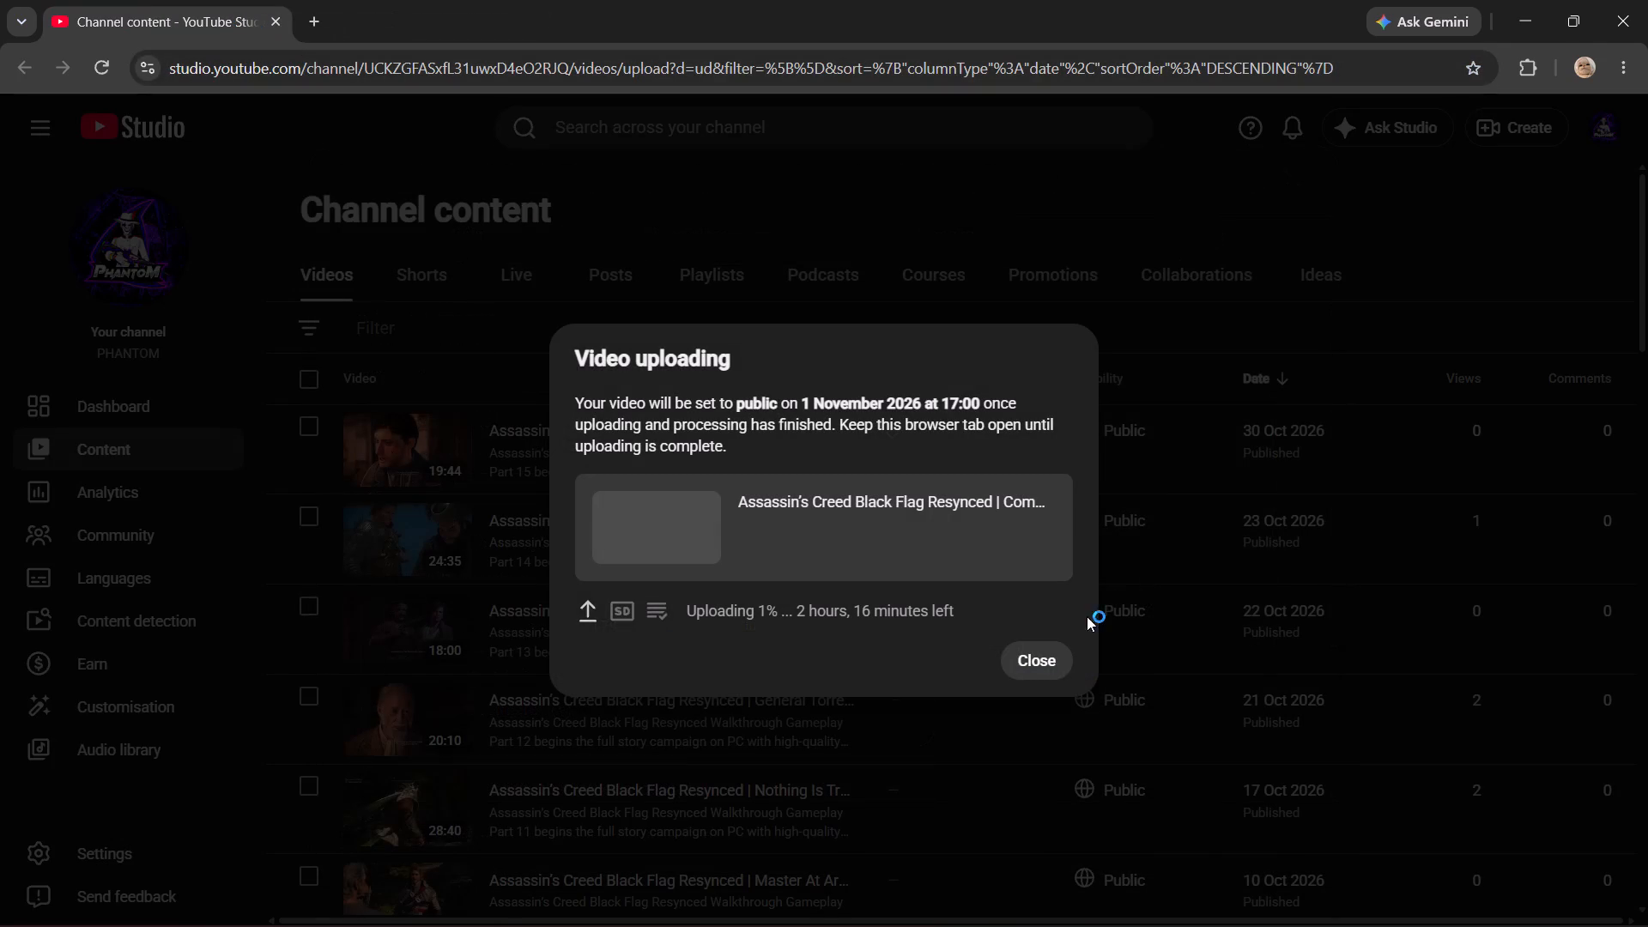
click(1049, 655)
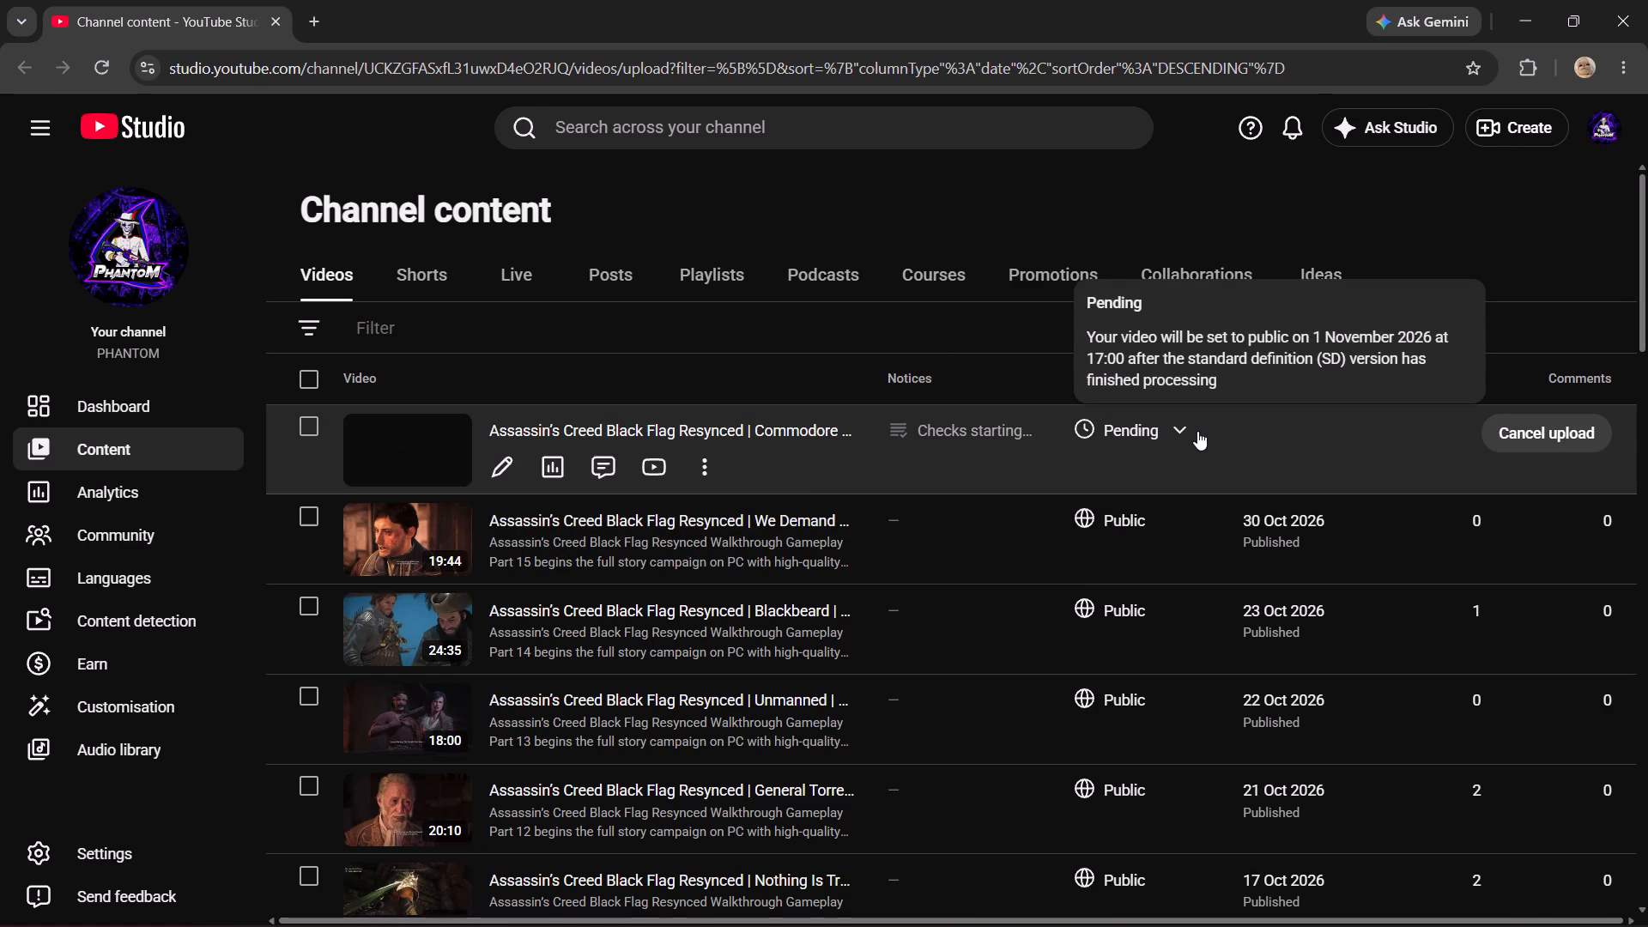
Check the pending Commodore Chamberlane video's schedule settings in the channel content list without changing them.
click(1192, 432)
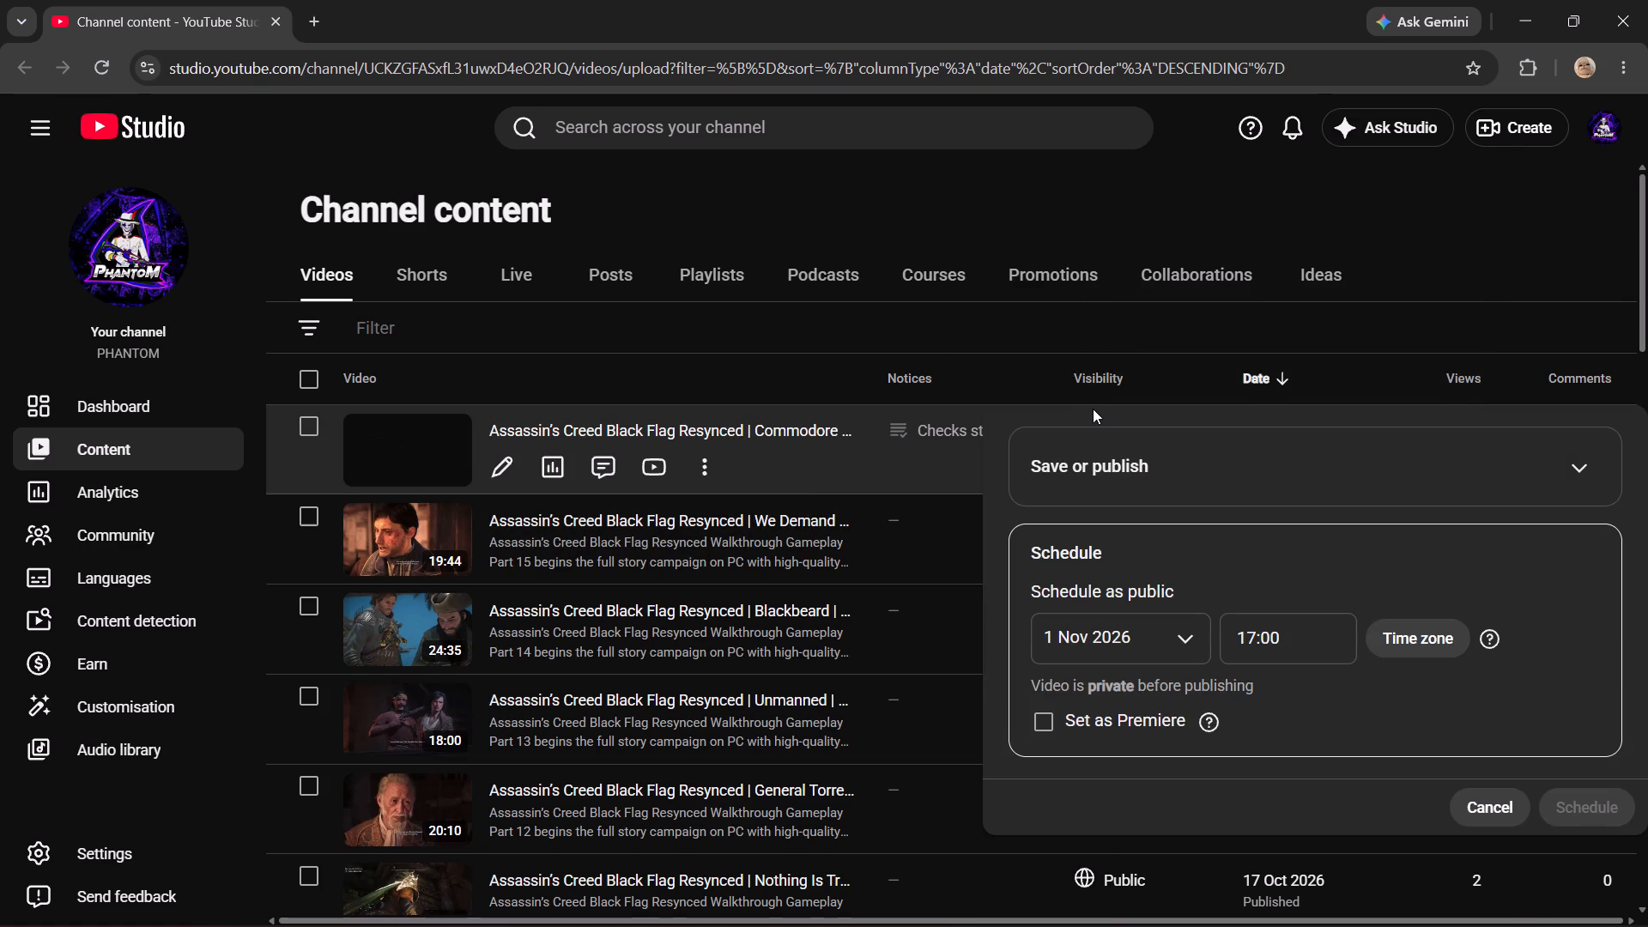
double_click(1037, 318)
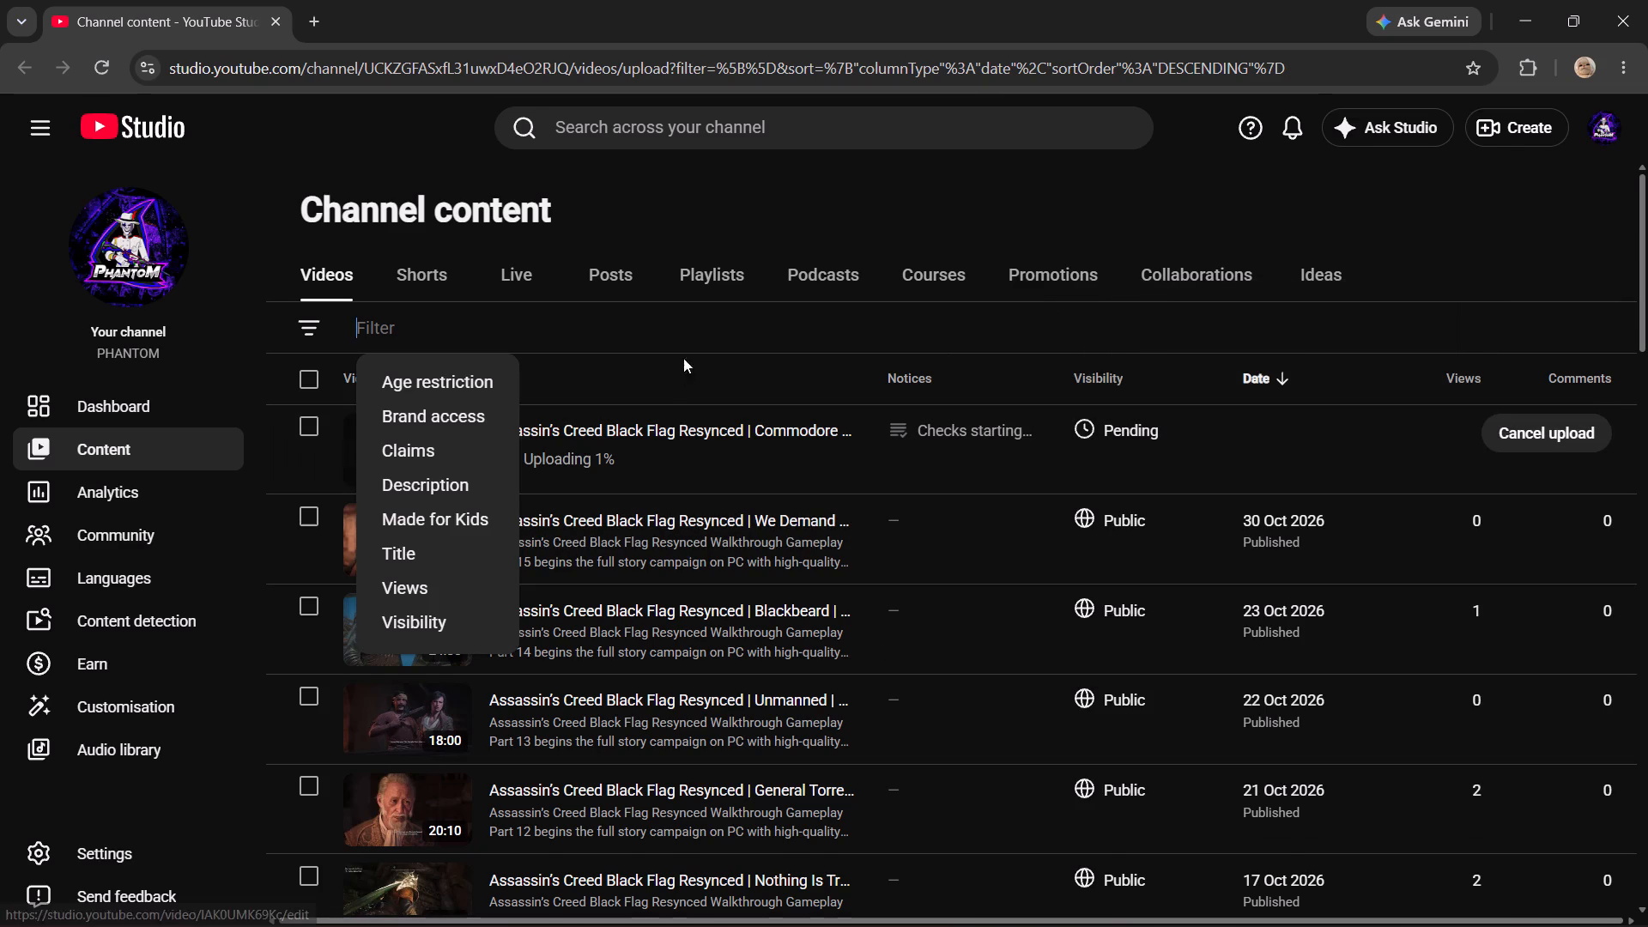
click(692, 334)
double_click(731, 199)
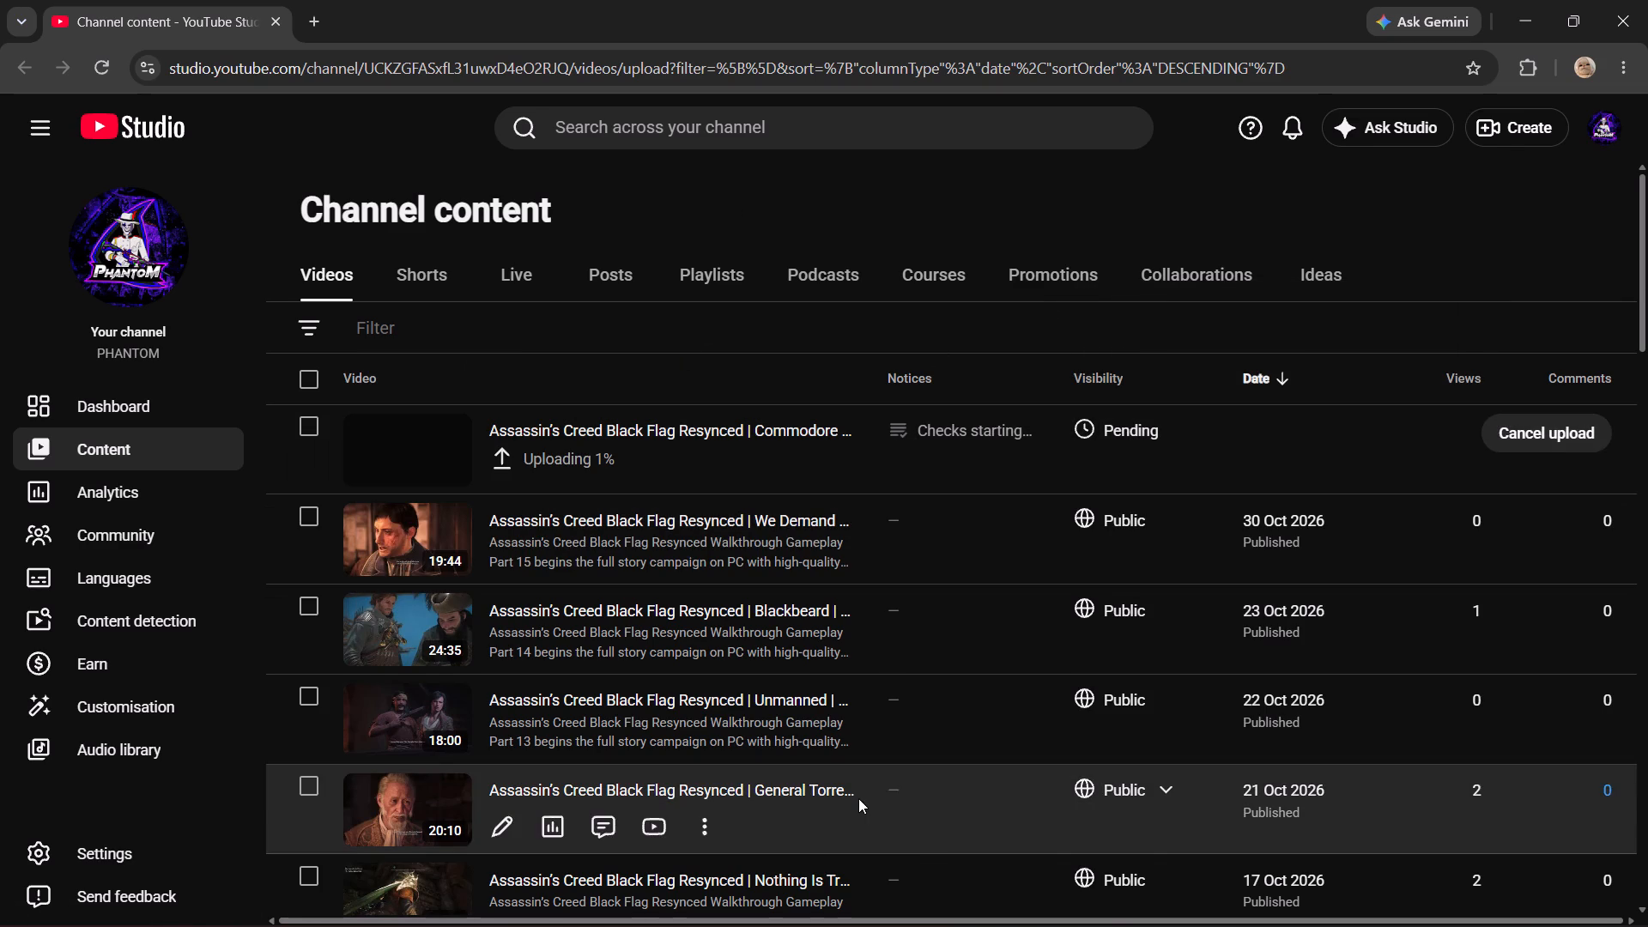
Switch to Adobe Premiere Pro and open the recent project "Untitled".
click(1165, 919)
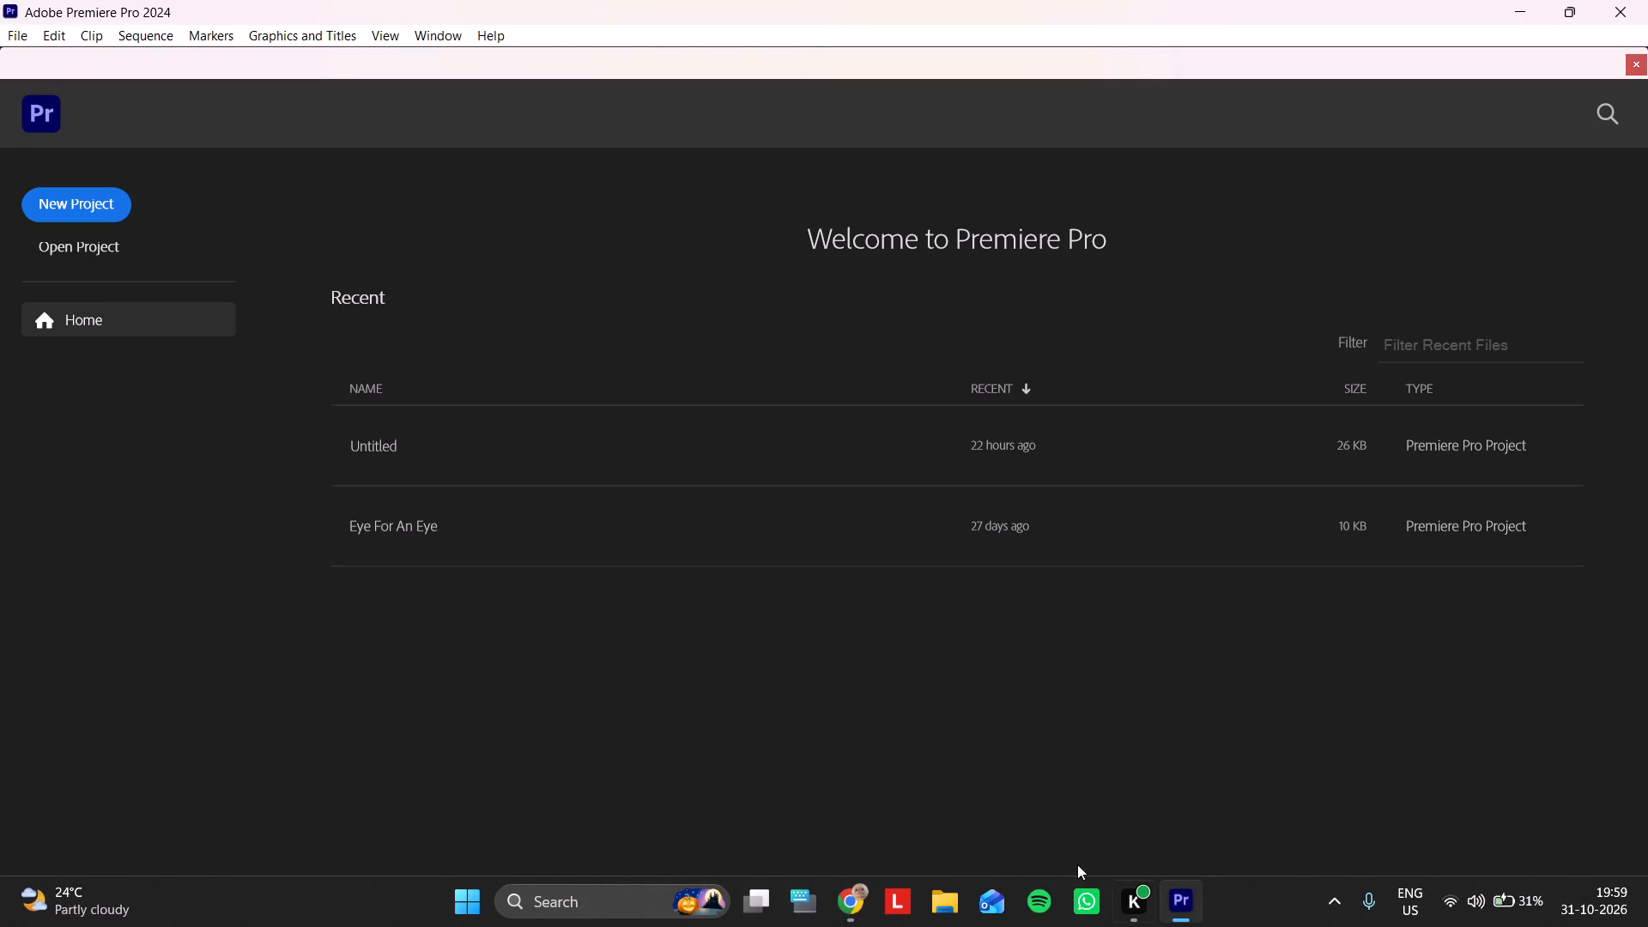
click(463, 453)
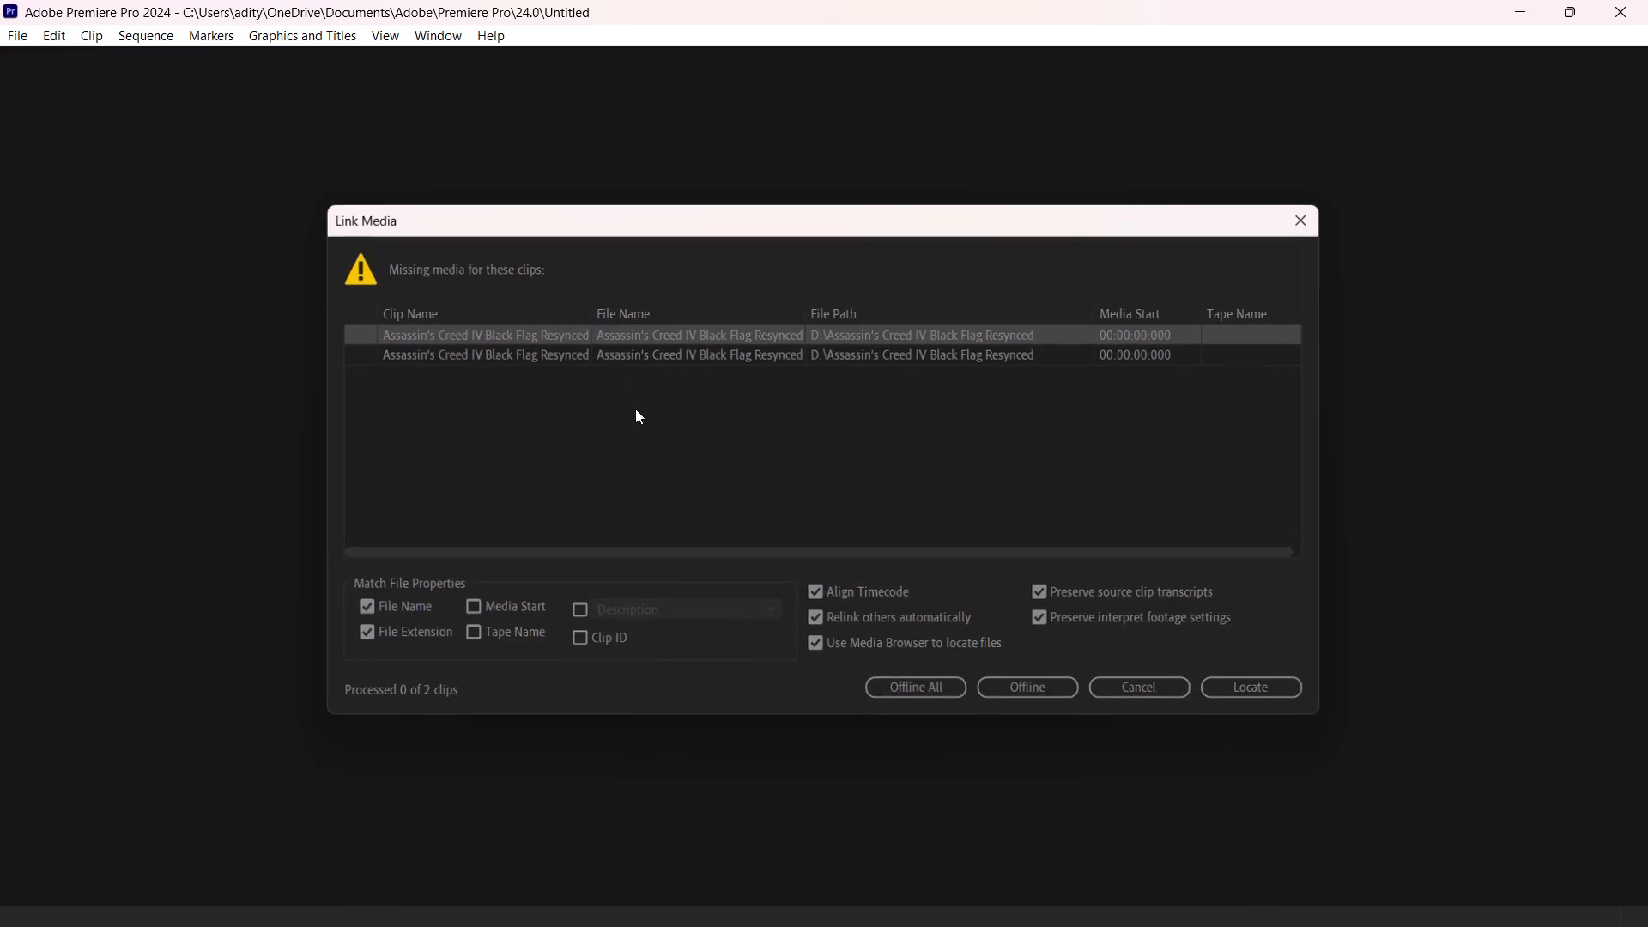
Dismiss the Link Media dialog without relinking the missing clips.
click(1138, 694)
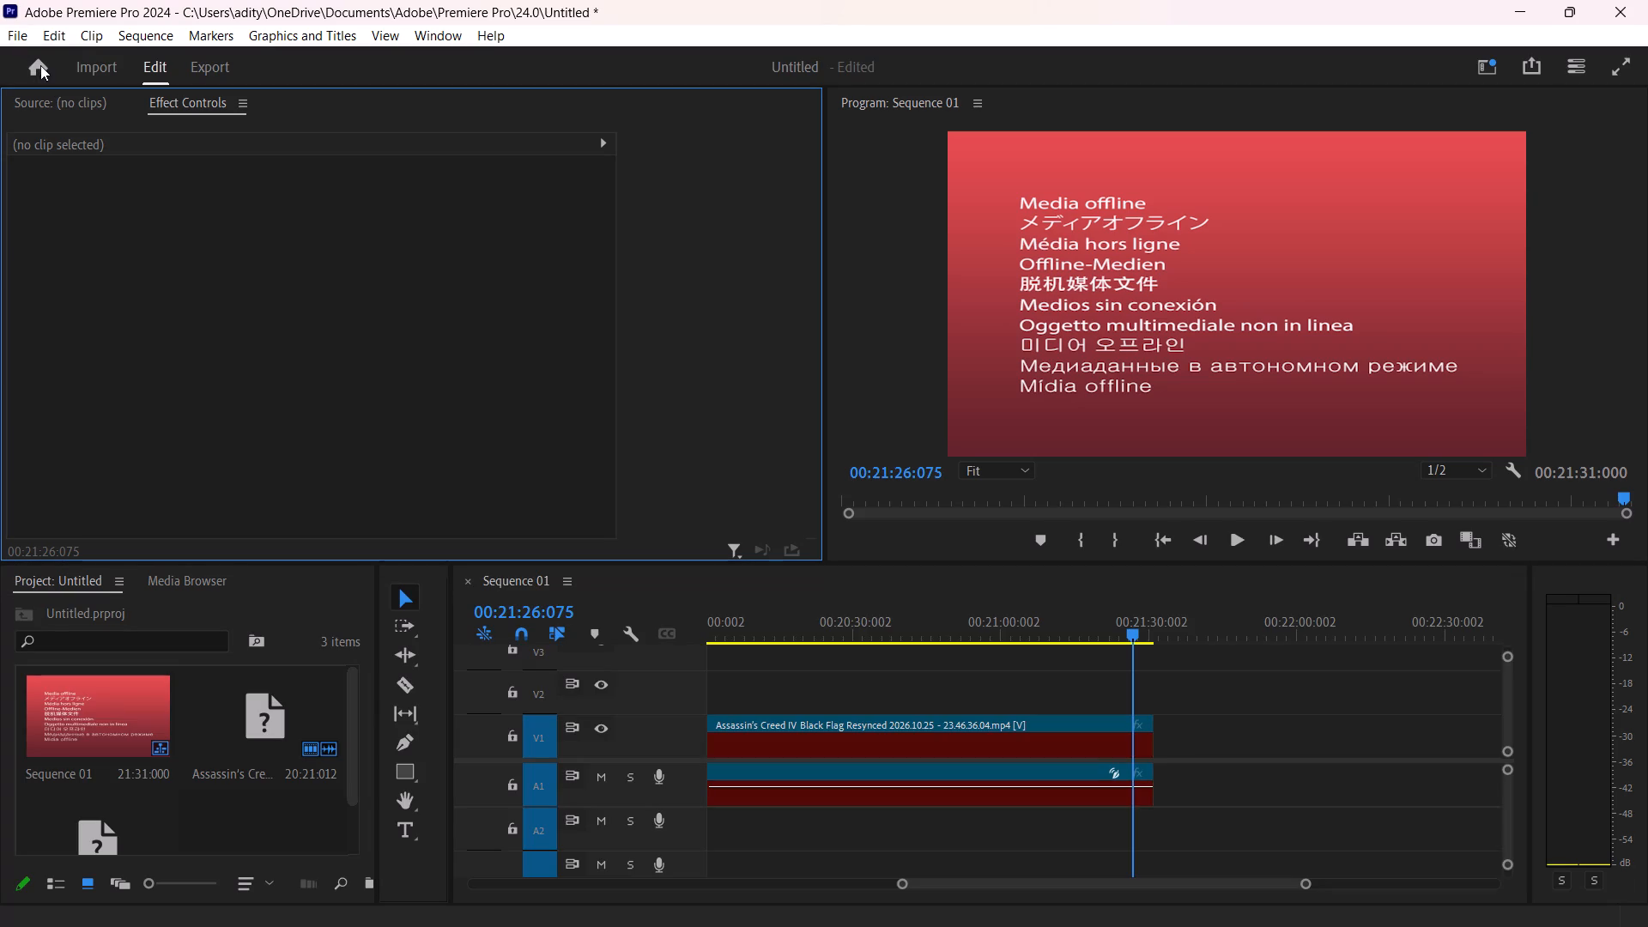
Create a new project "Untitled" with Sequence 01 from the 22:56 recording in the D: Assassin's Creed Black Flag Resynced folder.
click(40, 64)
click(65, 197)
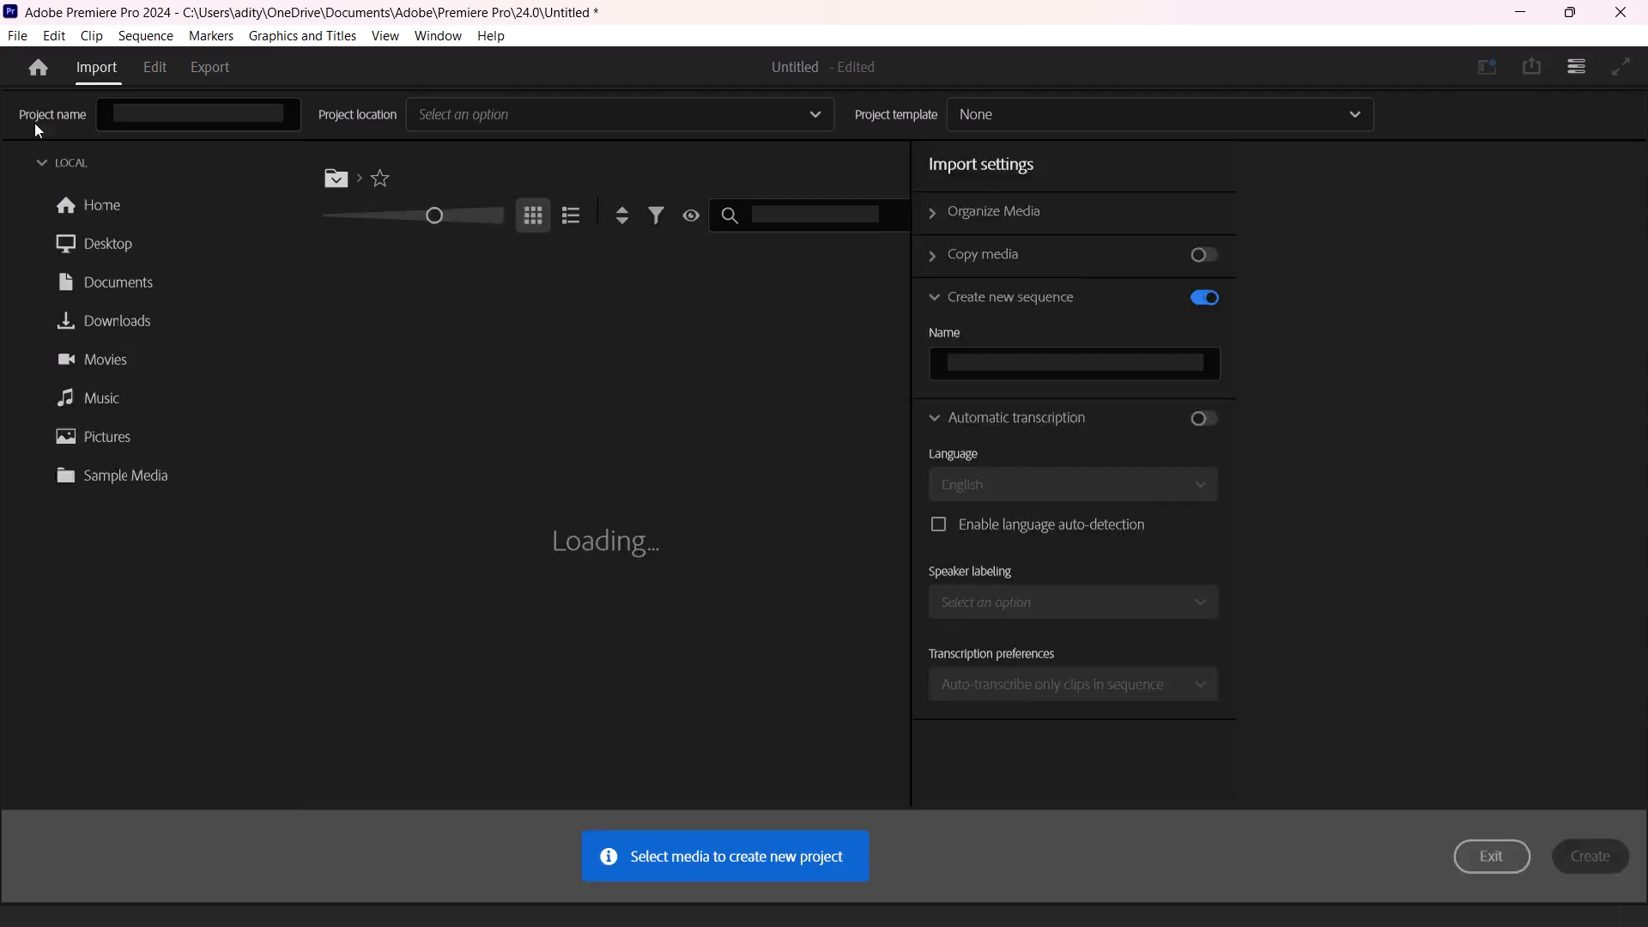
scroll(580, 401, up, 10)
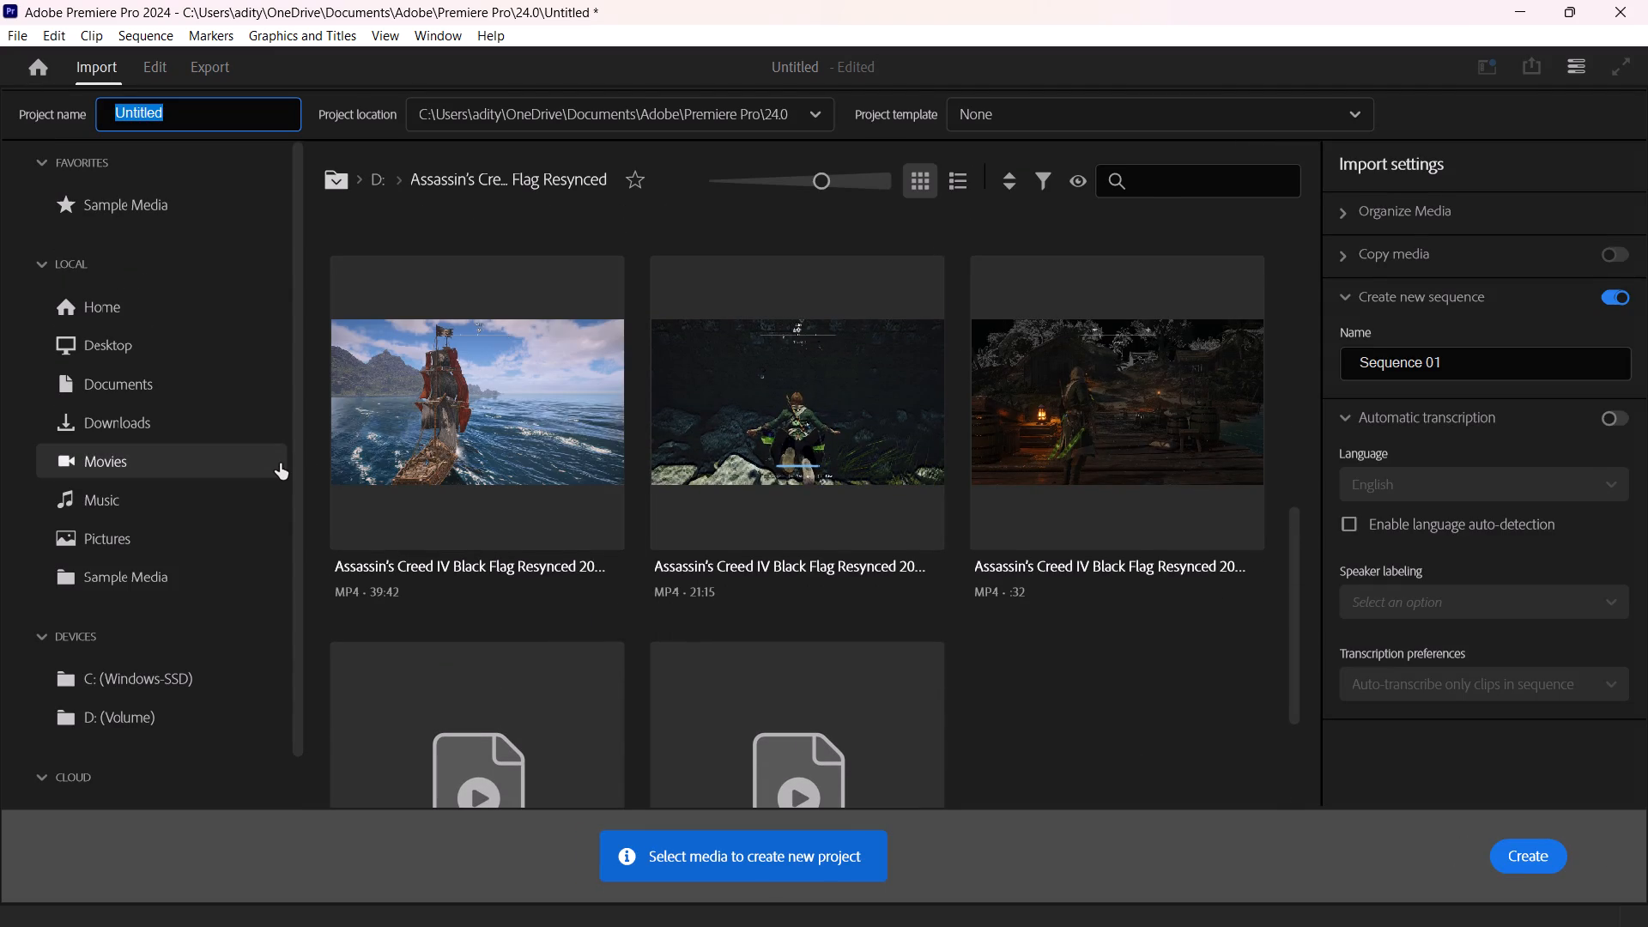
scroll(573, 492, down, 1)
scroll(567, 495, up, 5)
scroll(686, 592, up, 4)
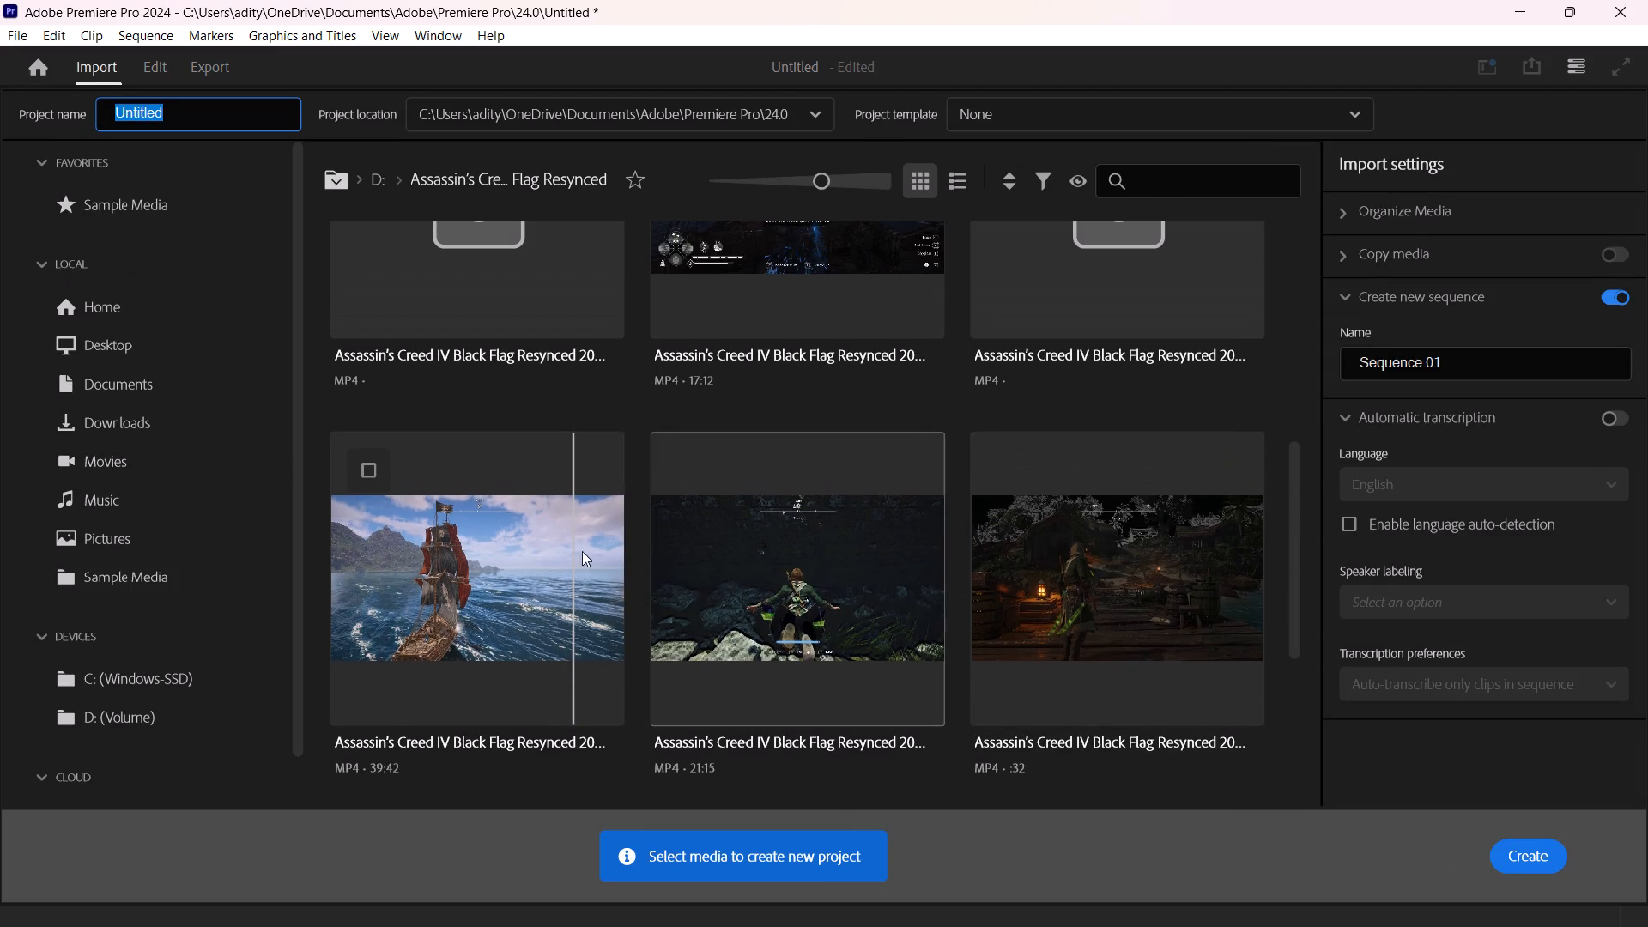
scroll(340, 926, up, 11)
scroll(463, 423, up, 5)
scroll(609, 194, up, 4)
scroll(813, 381, up, 15)
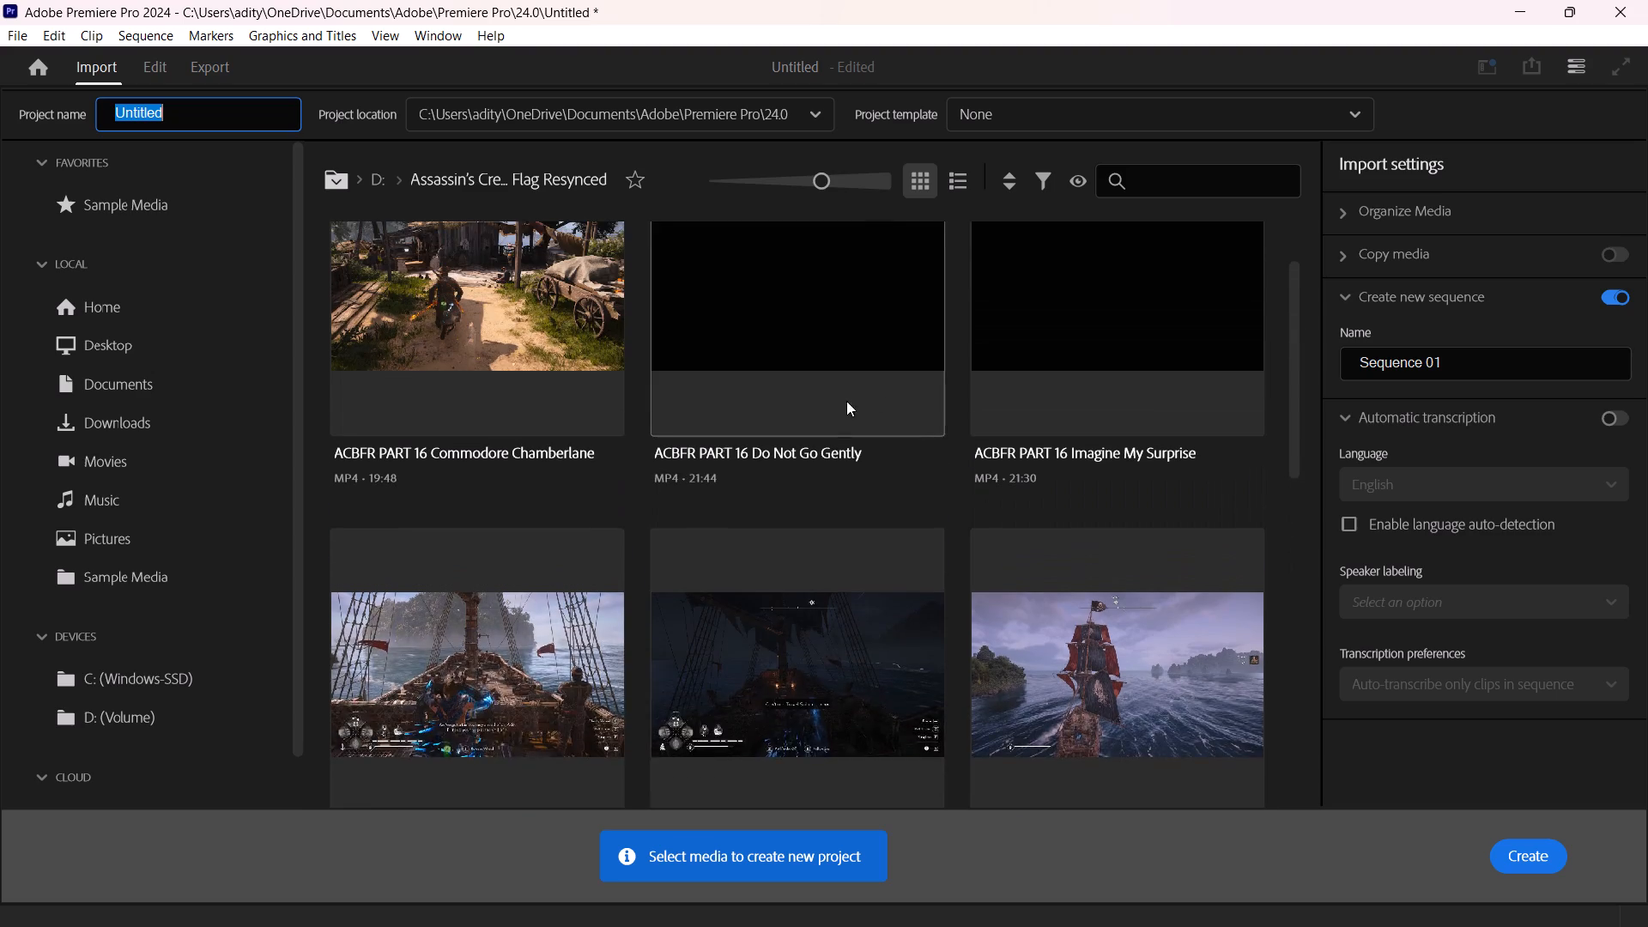
scroll(839, 404, up, 4)
scroll(730, 504, up, 4)
scroll(605, 631, down, 4)
click(519, 598)
scroll(519, 598, down, 6)
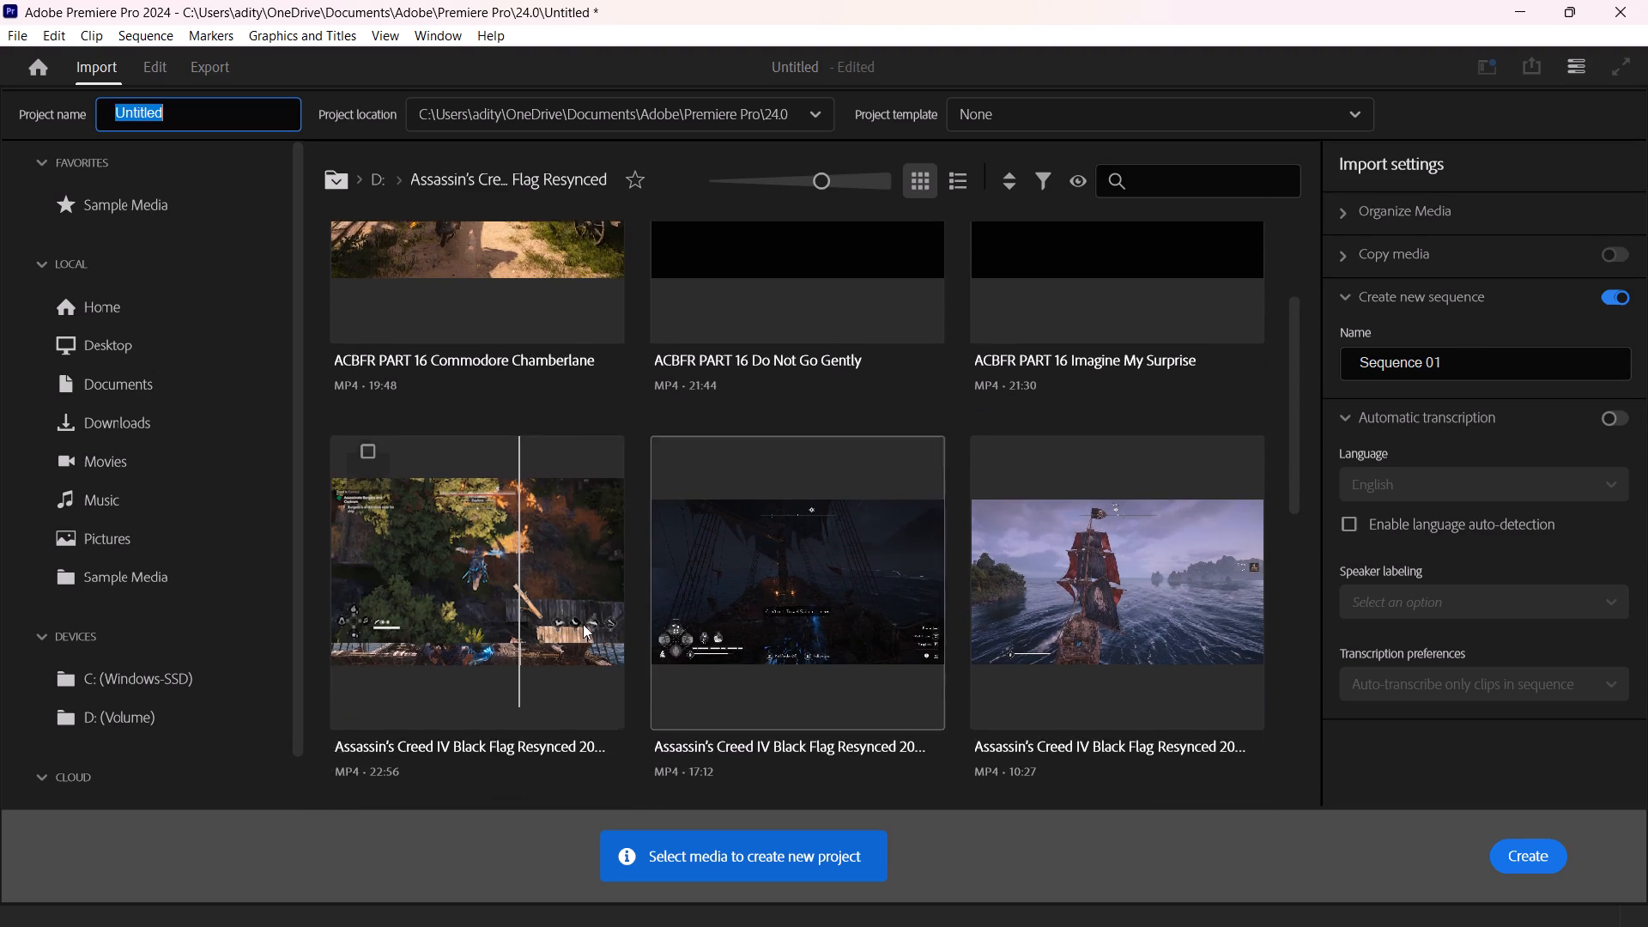
click(560, 609)
click(483, 667)
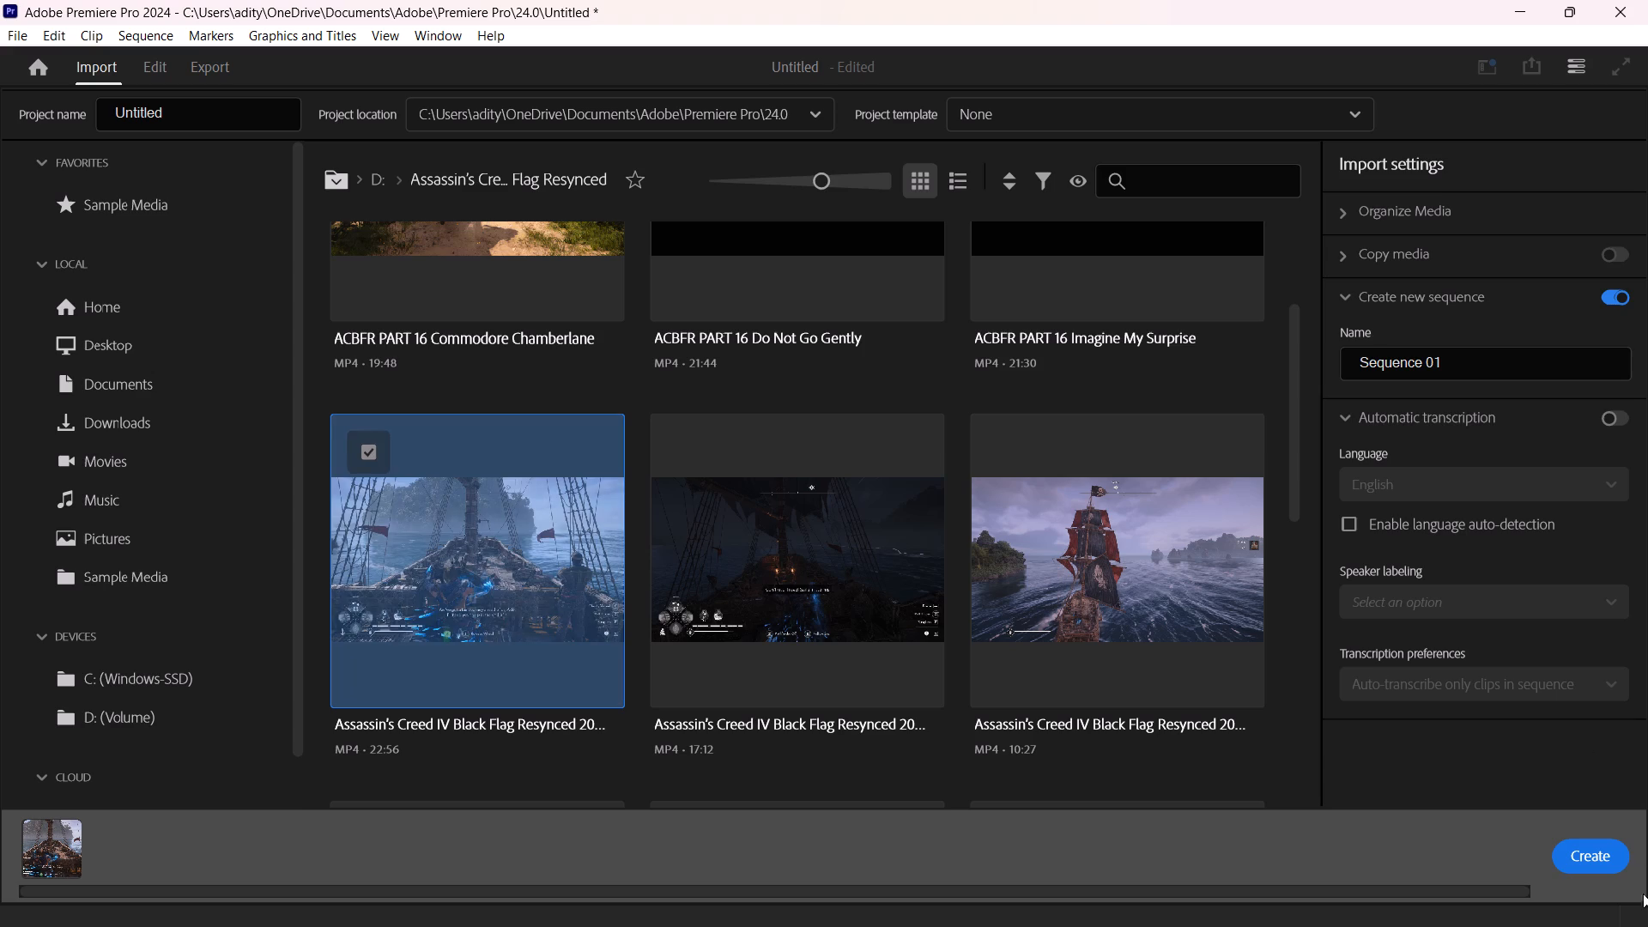
double_click(1615, 859)
double_click(924, 508)
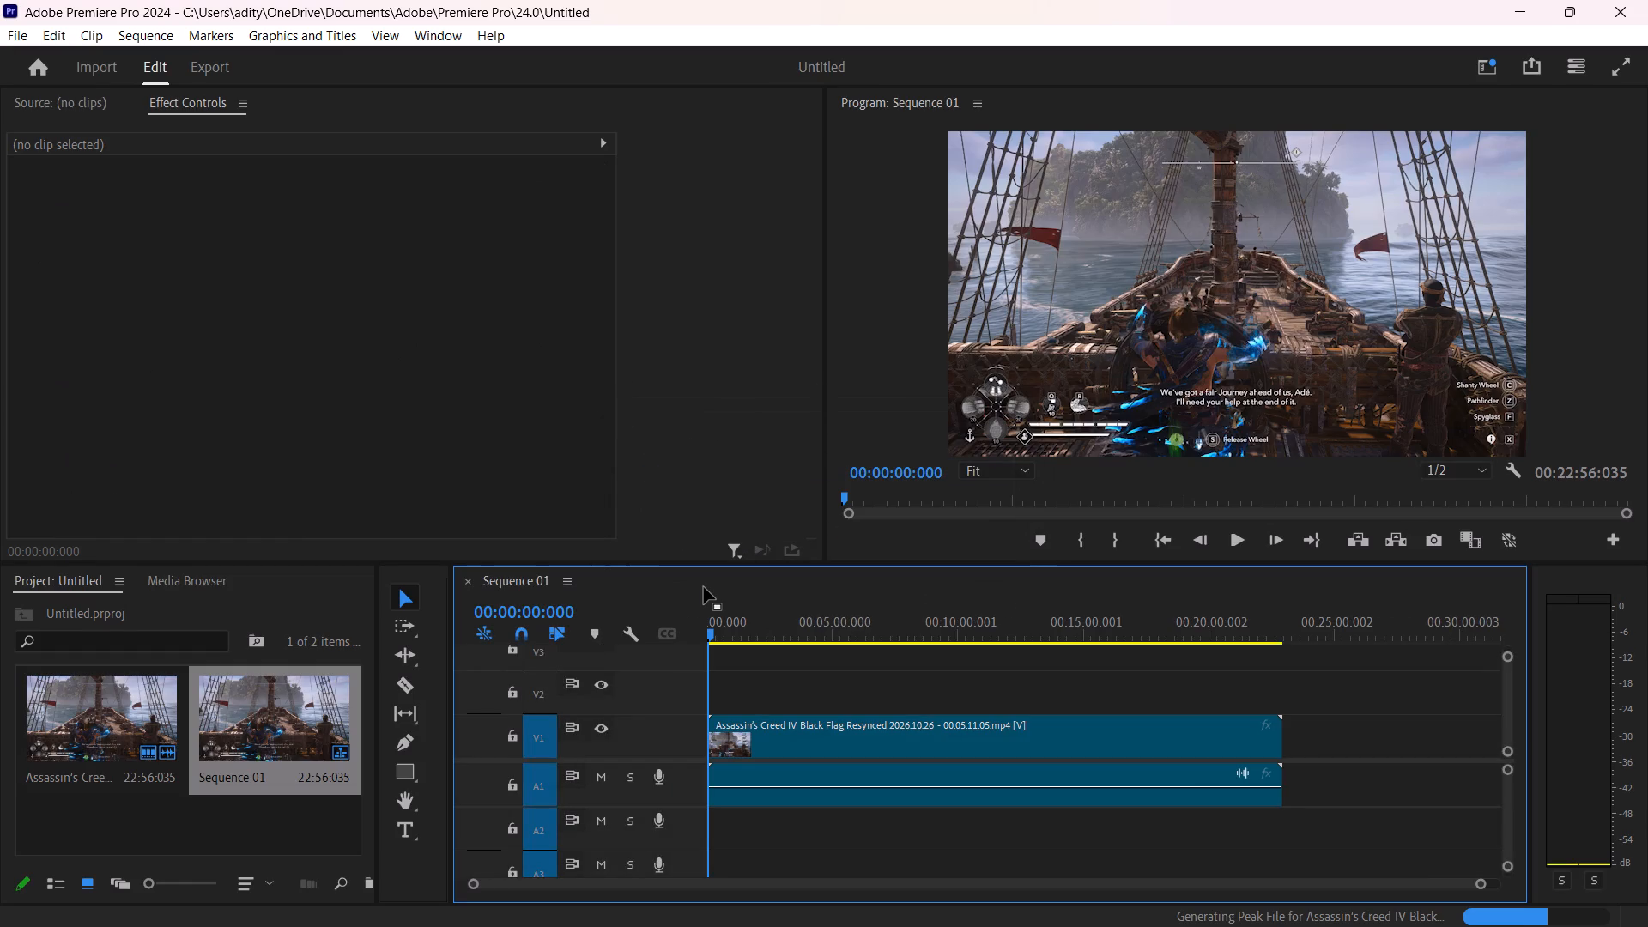
Play and scrub the opening minutes of Sequence 01 to locate the black transition before the "What's our Course, Captain?" scene.
key(space)
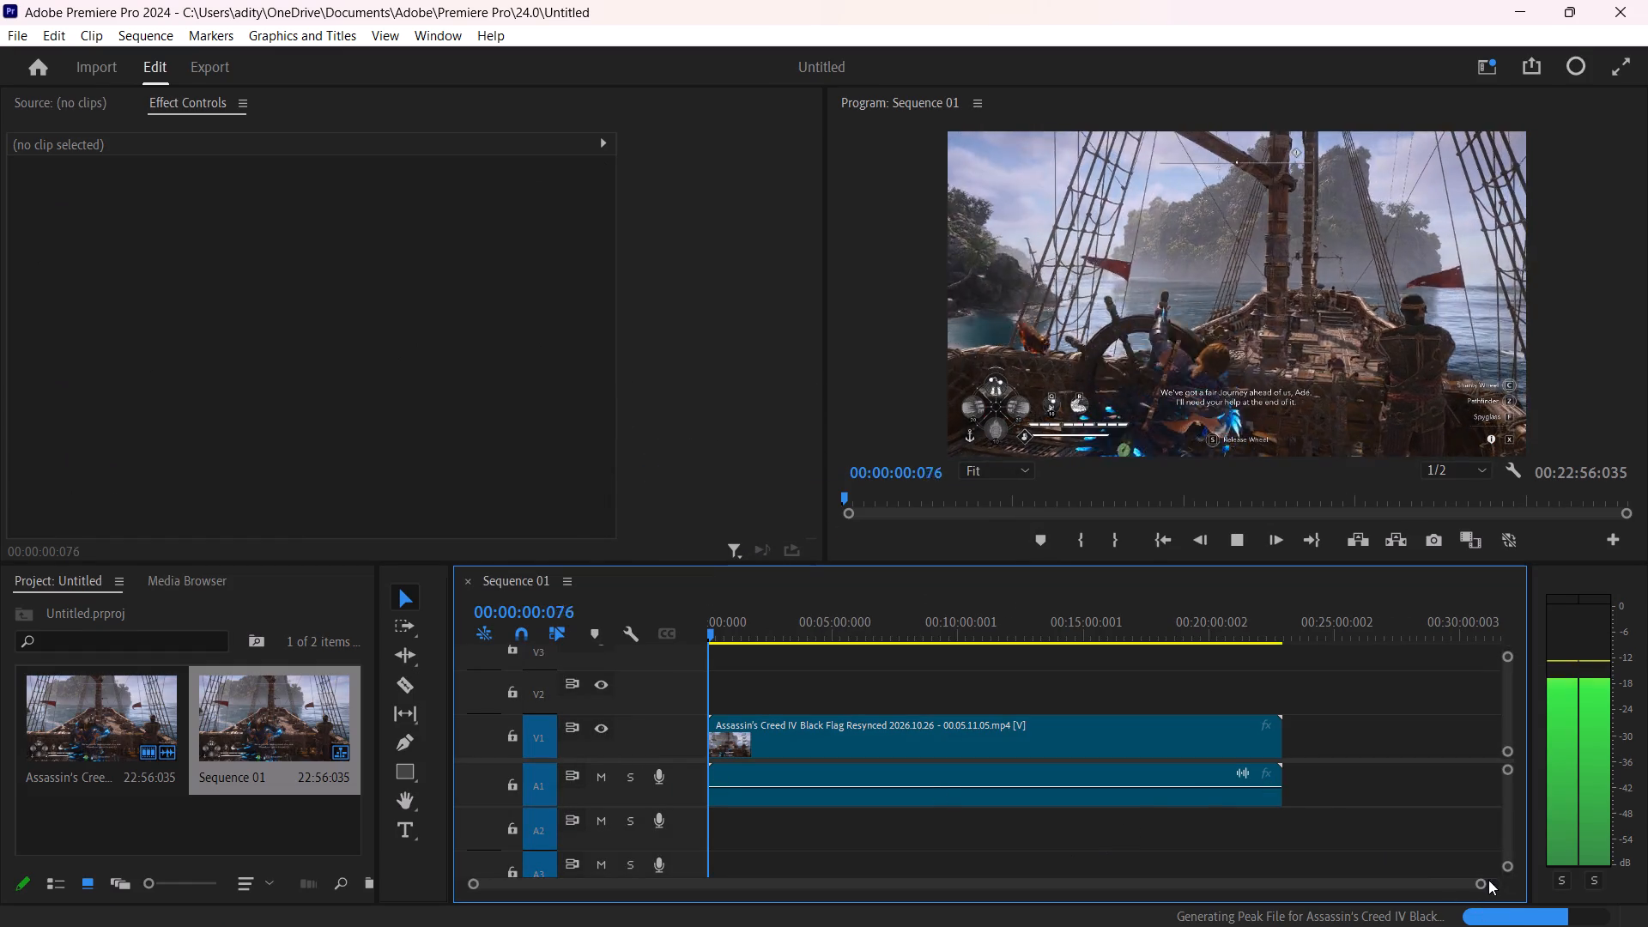
drag(1485, 882, 1102, 888)
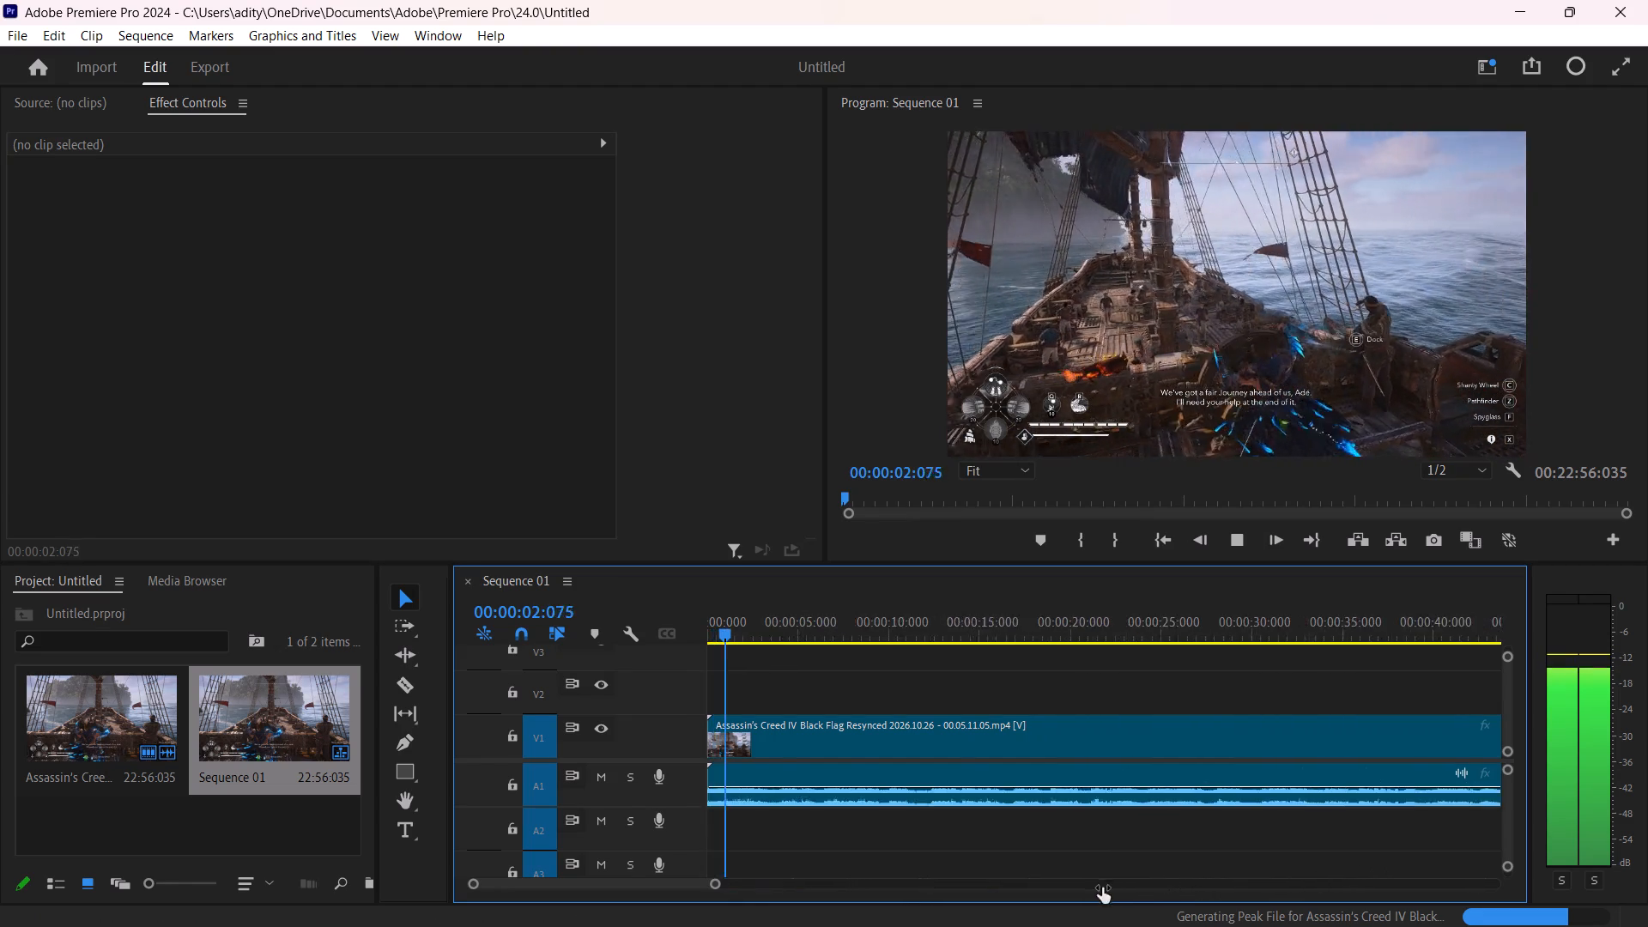
drag(1102, 888, 1094, 884)
drag(779, 637, 1209, 691)
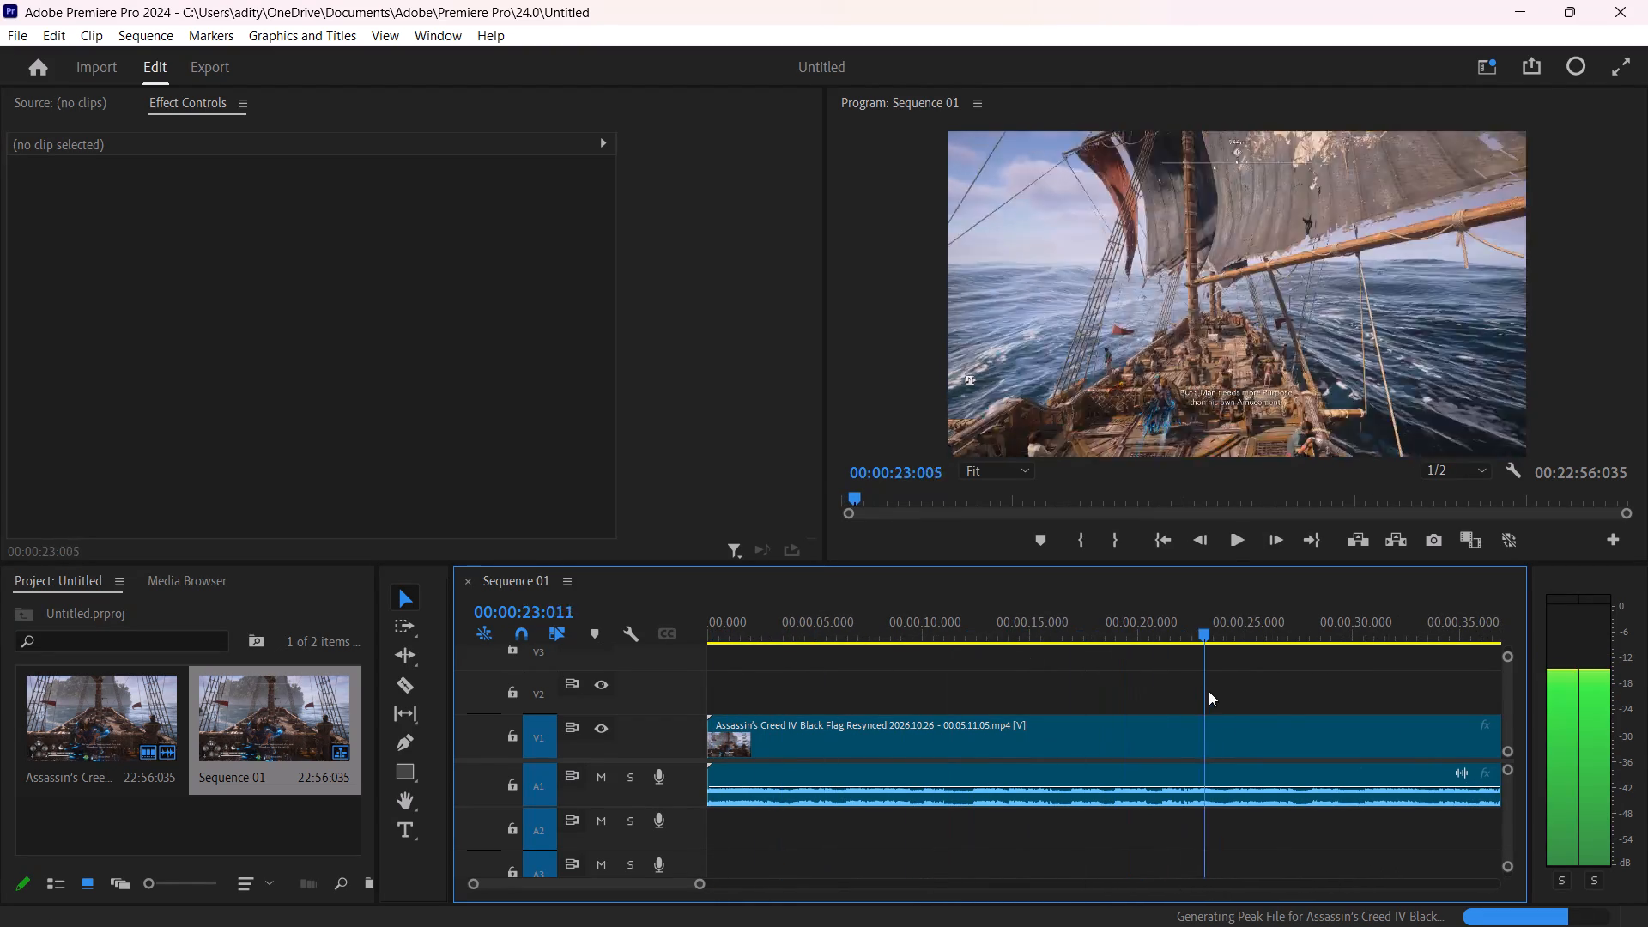
drag(1209, 691, 1300, 757)
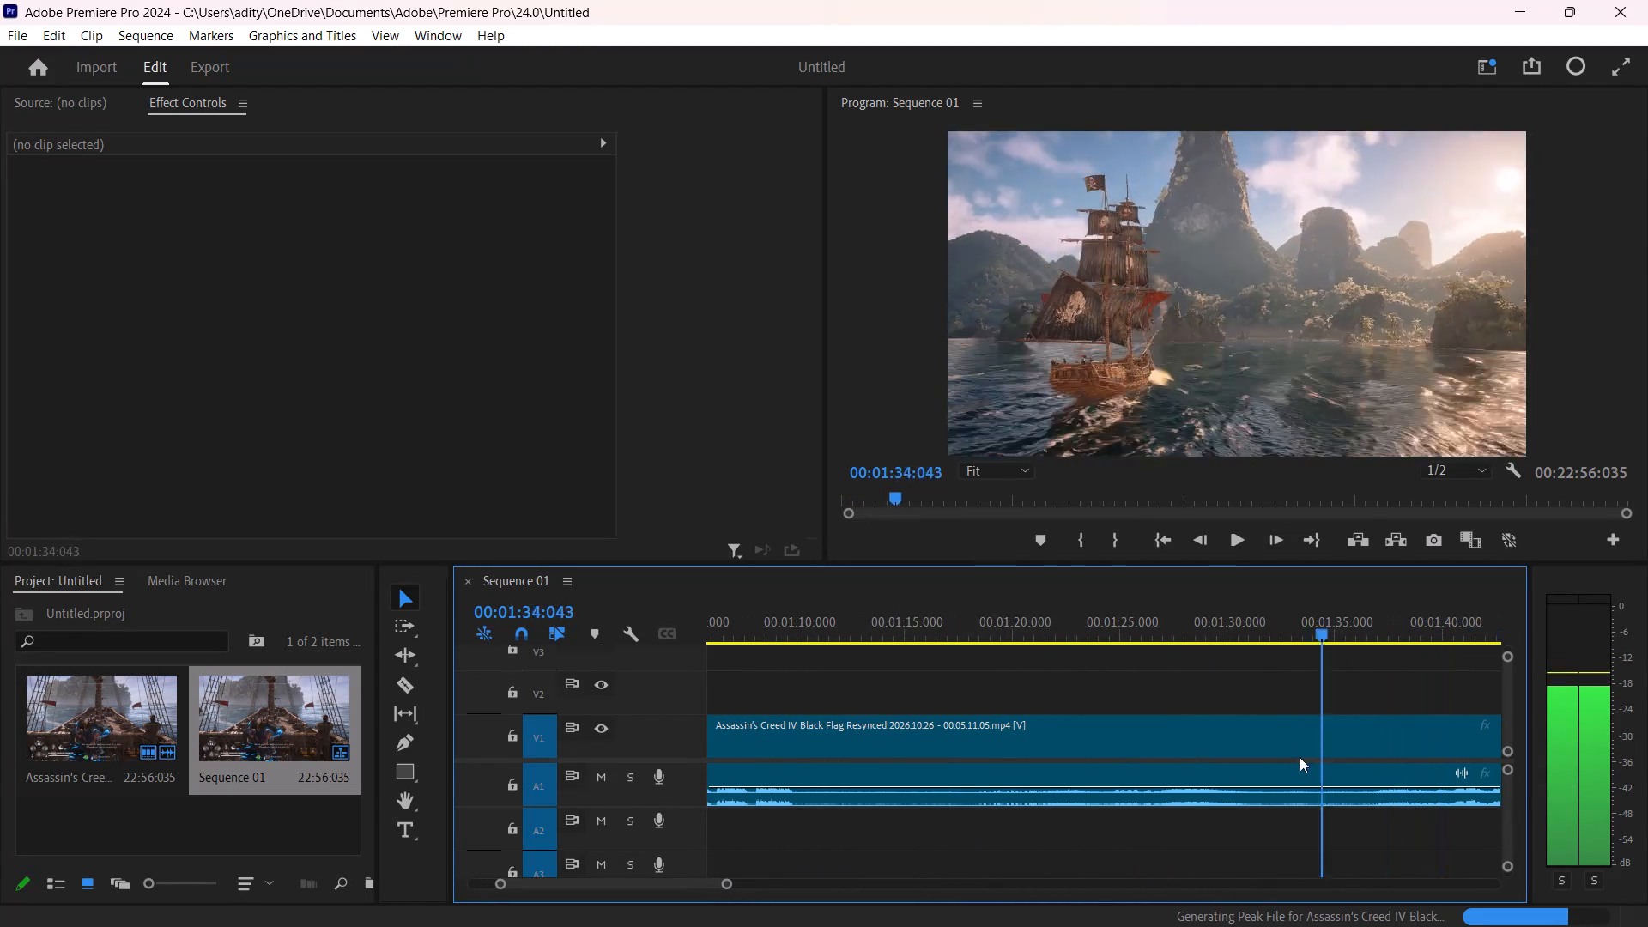
drag(1300, 757, 1144, 754)
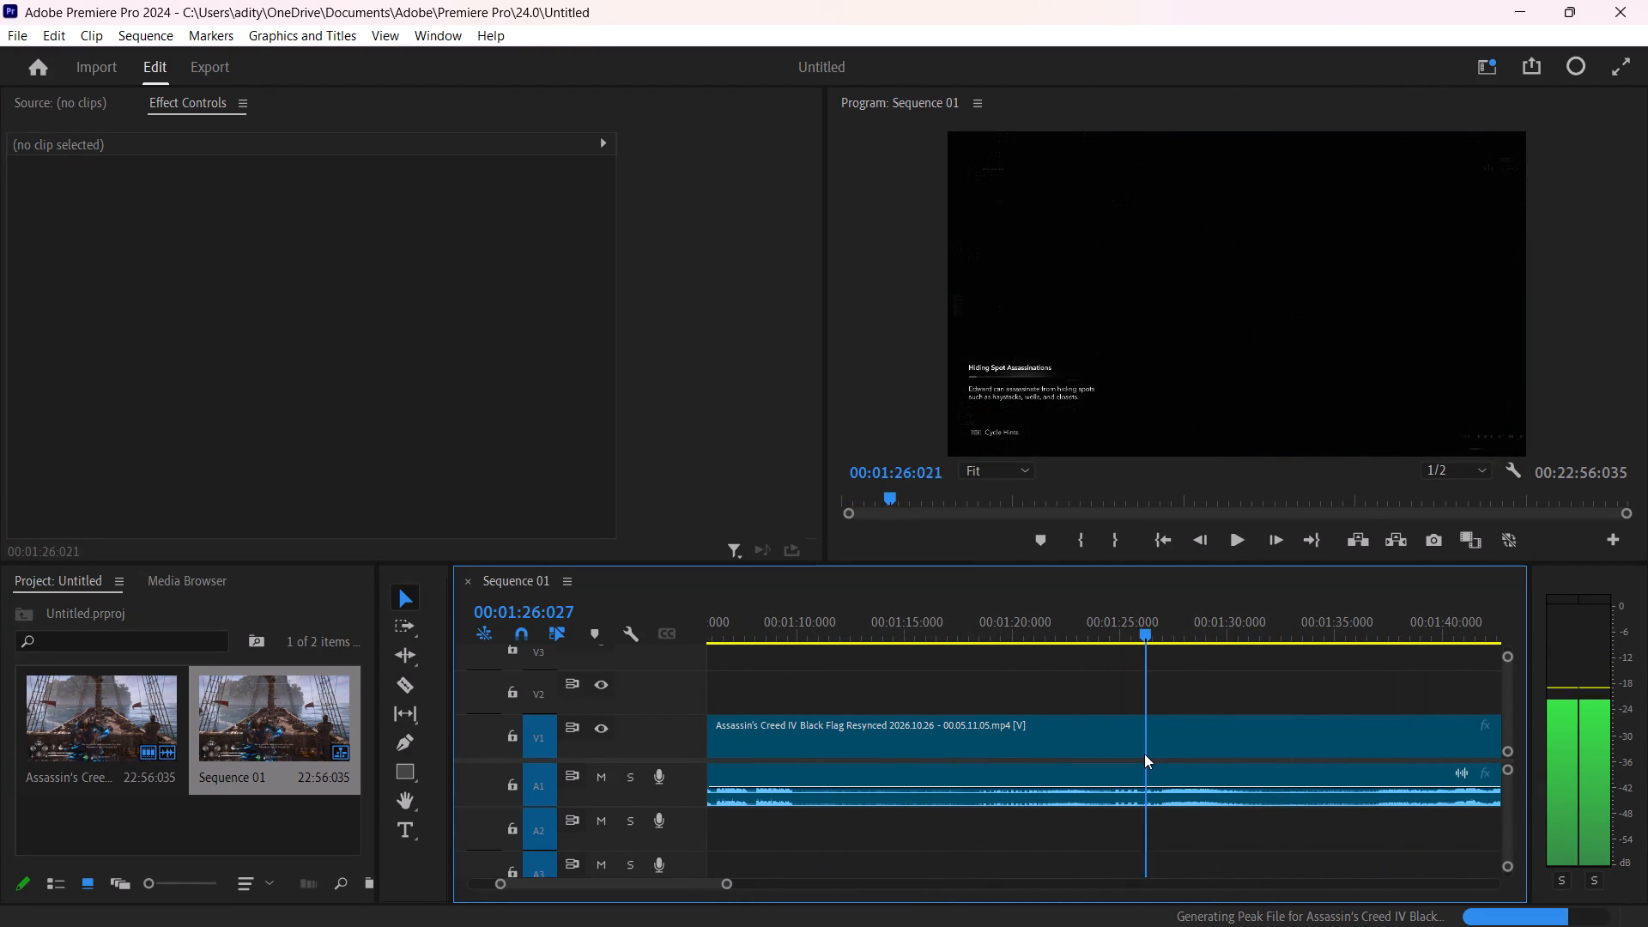
drag(1144, 754, 768, 775)
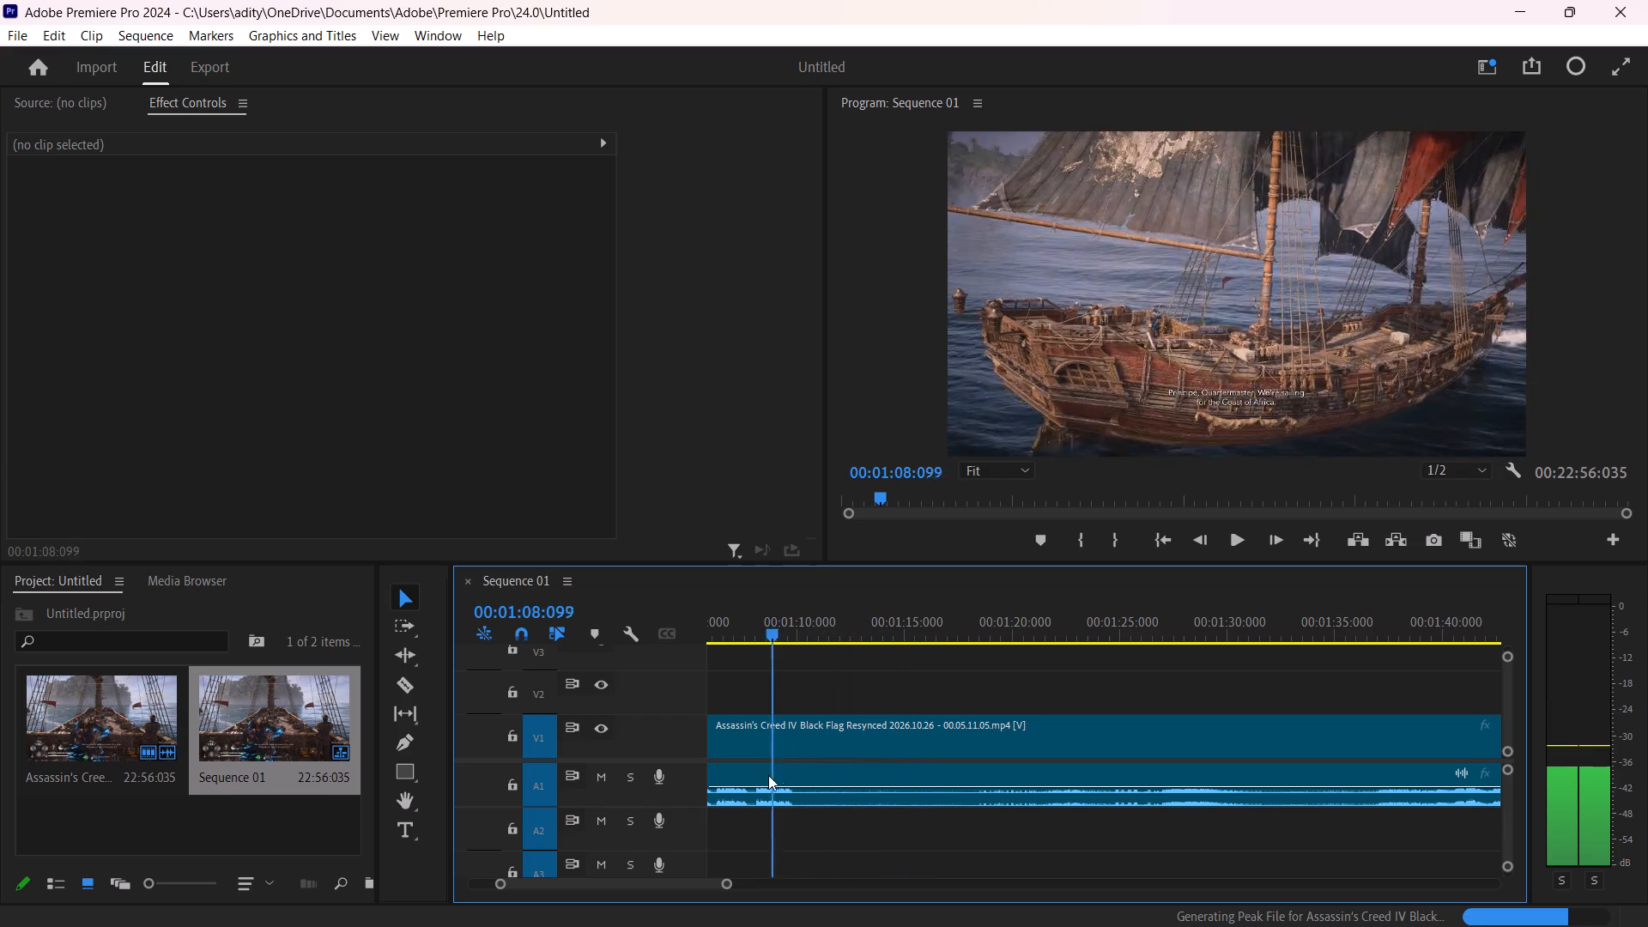
drag(768, 775, 1083, 828)
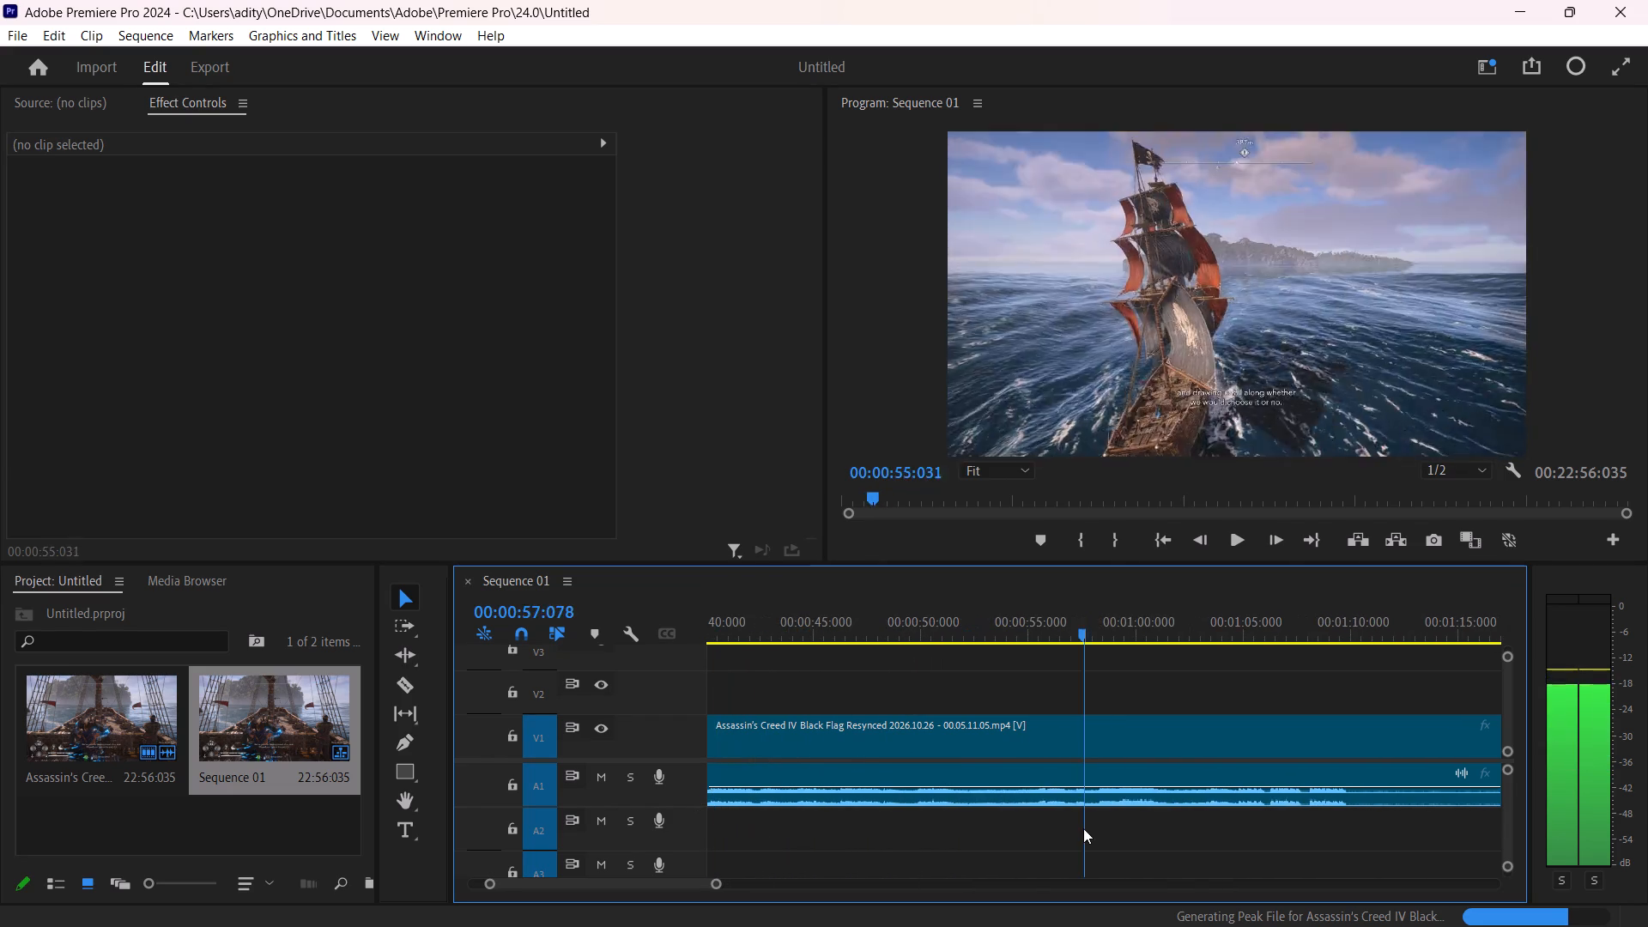
drag(1083, 828, 1228, 807)
key(space)
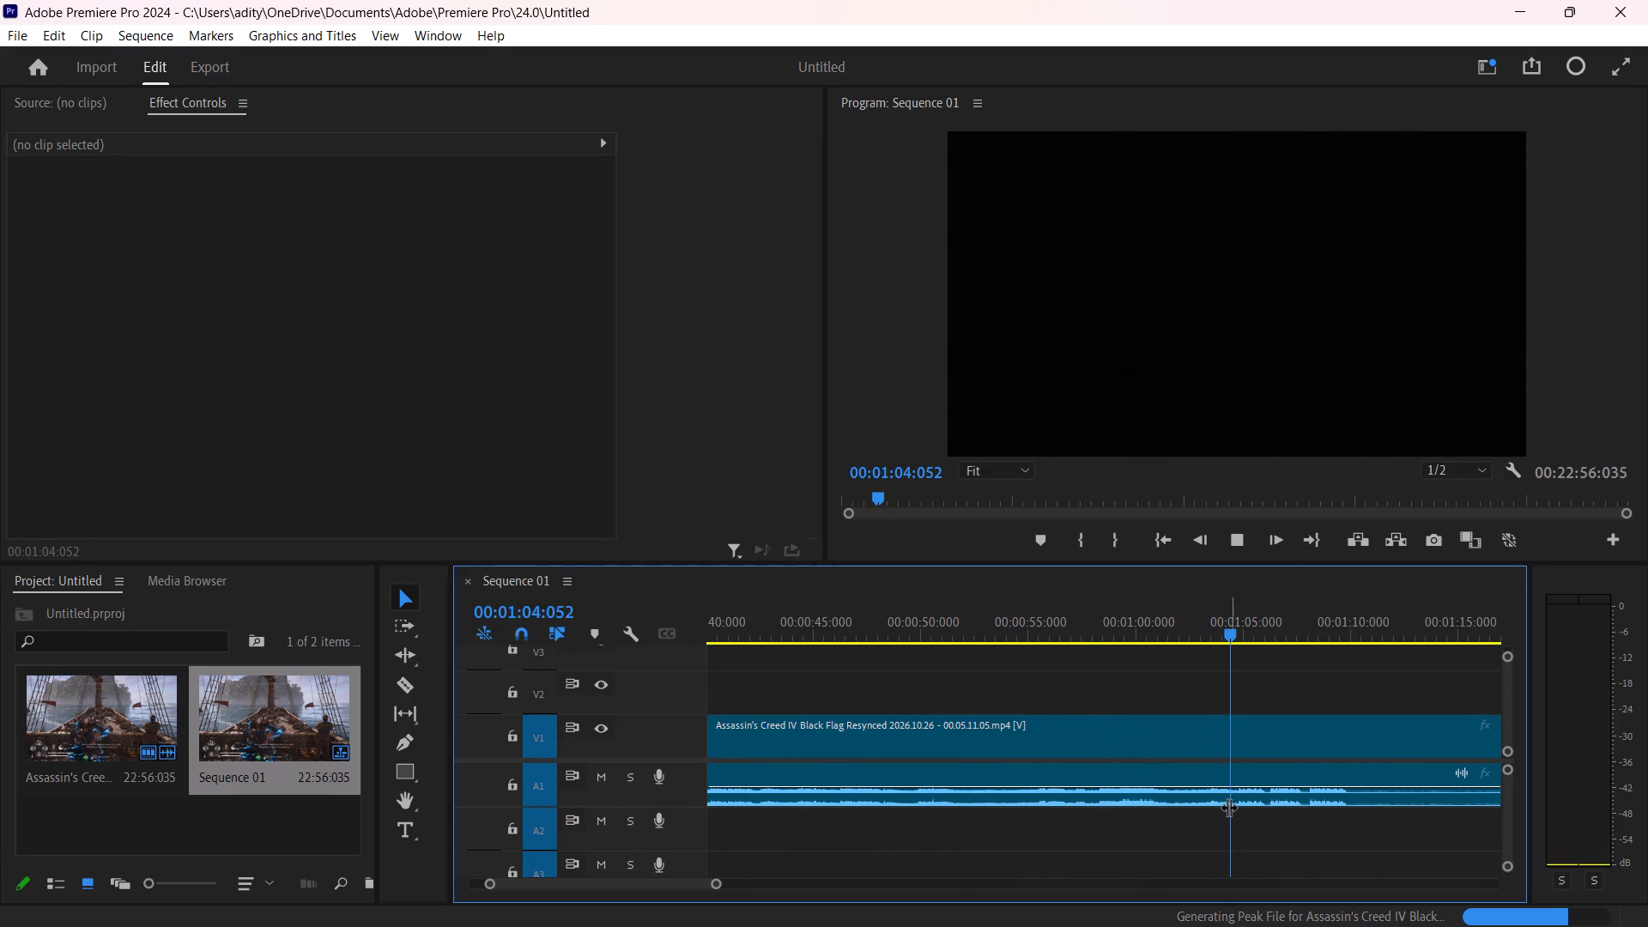
key(space)
drag(1245, 639, 1245, 639)
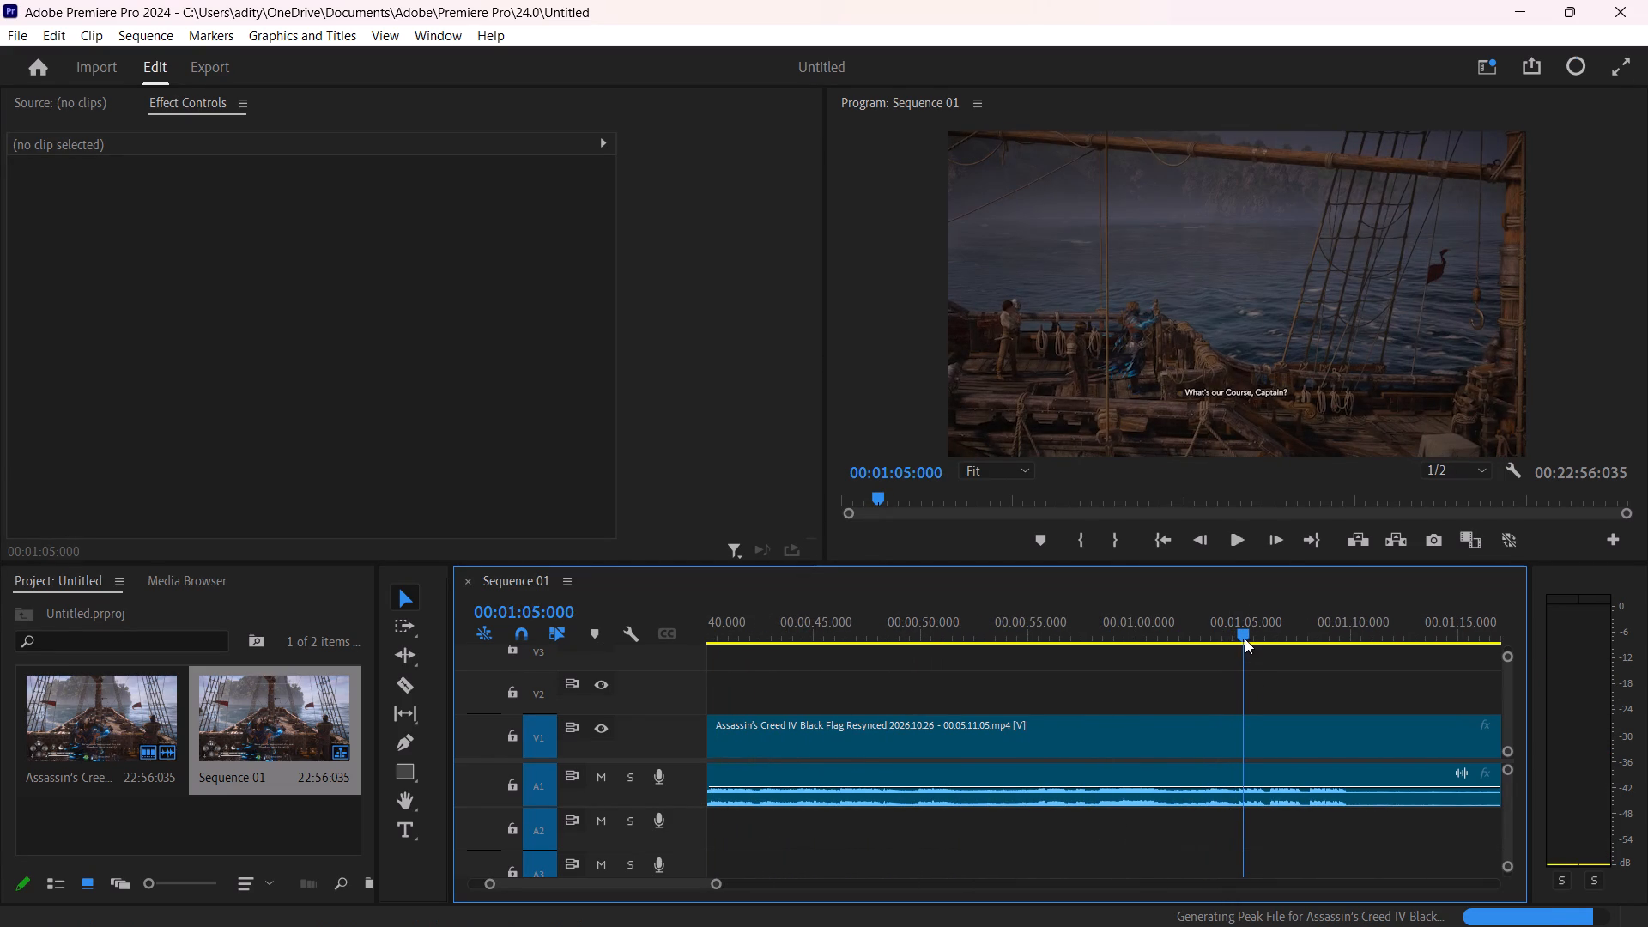
drag(1245, 639, 1210, 645)
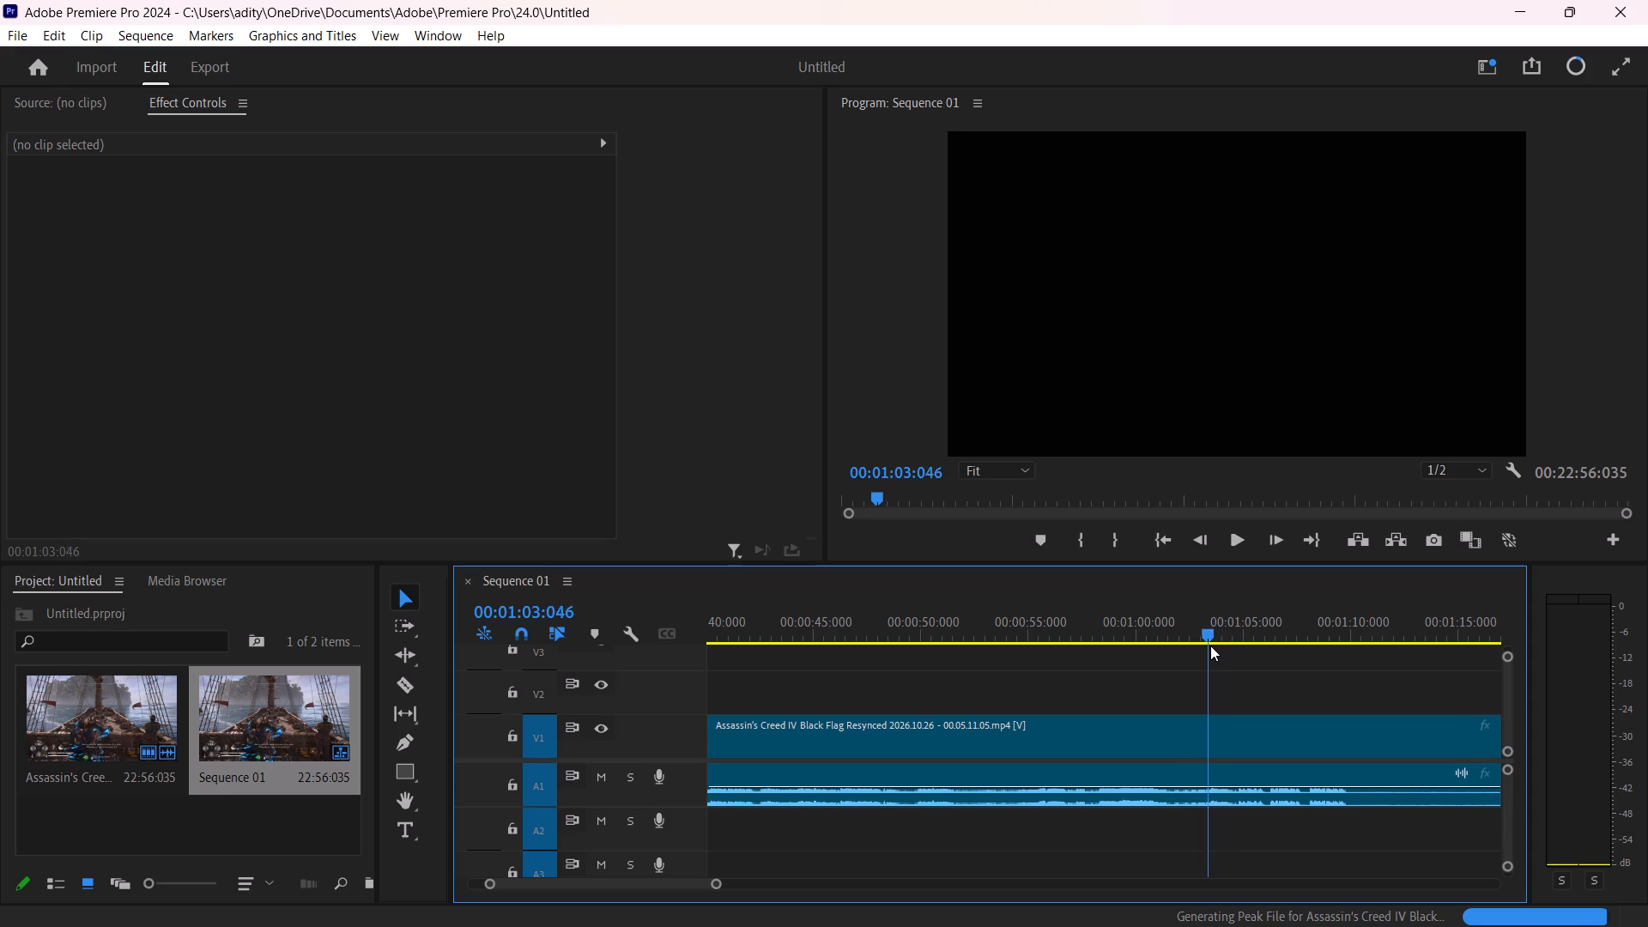
drag(1210, 645, 1197, 648)
key(space)
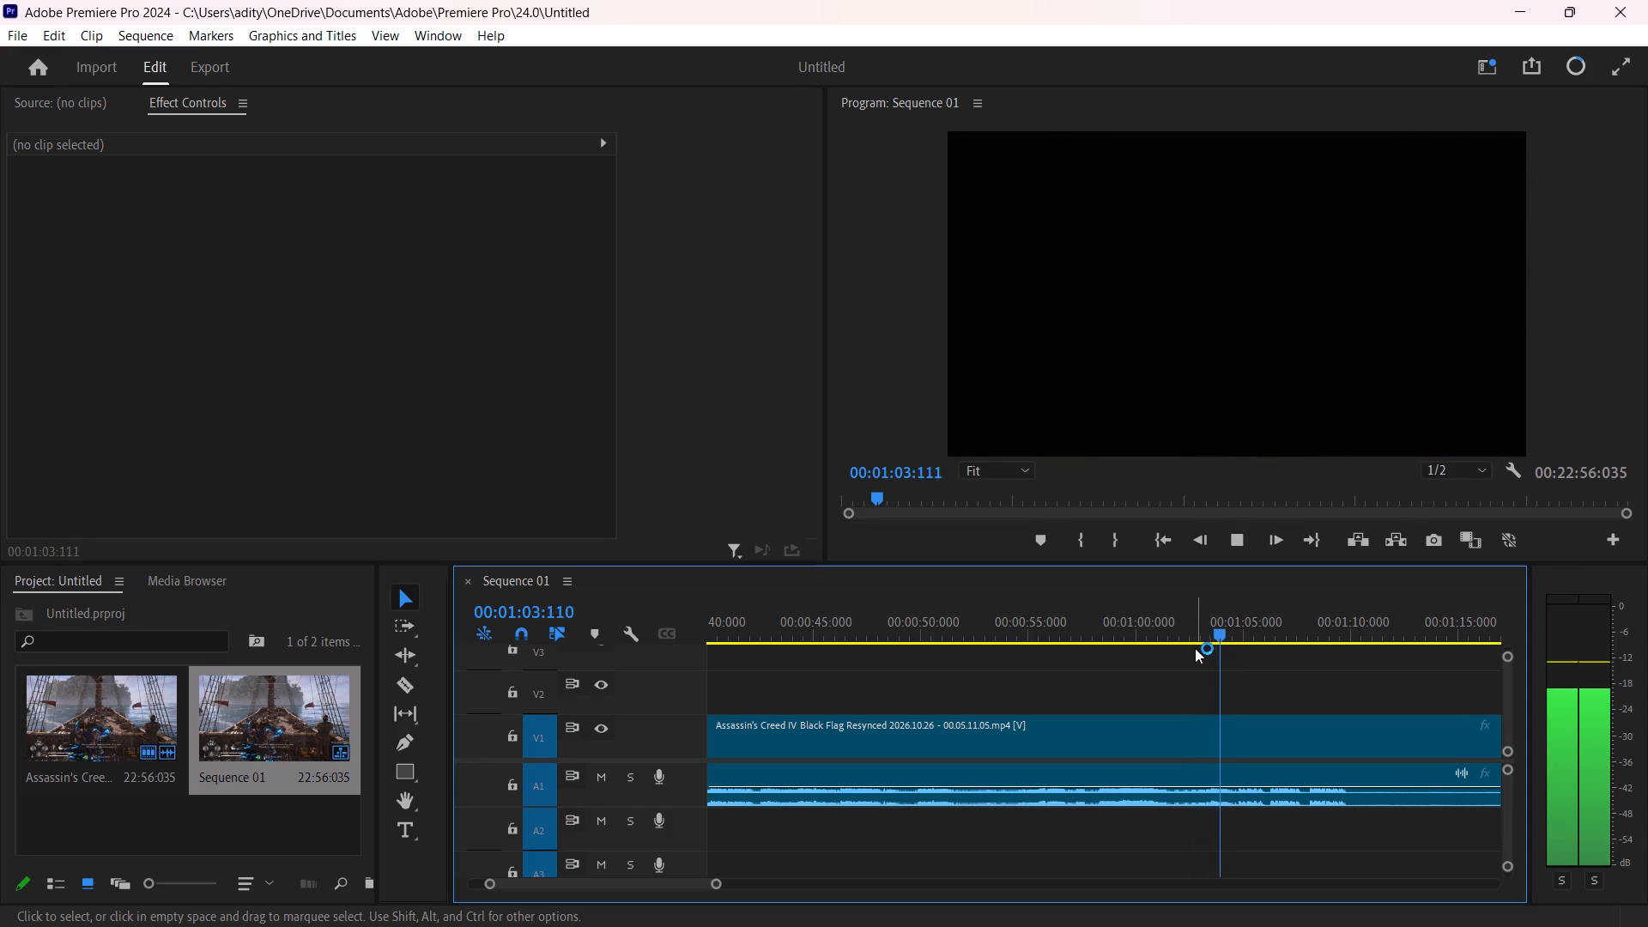
key(space)
key(space)
key(space)
key(space)
key(space)
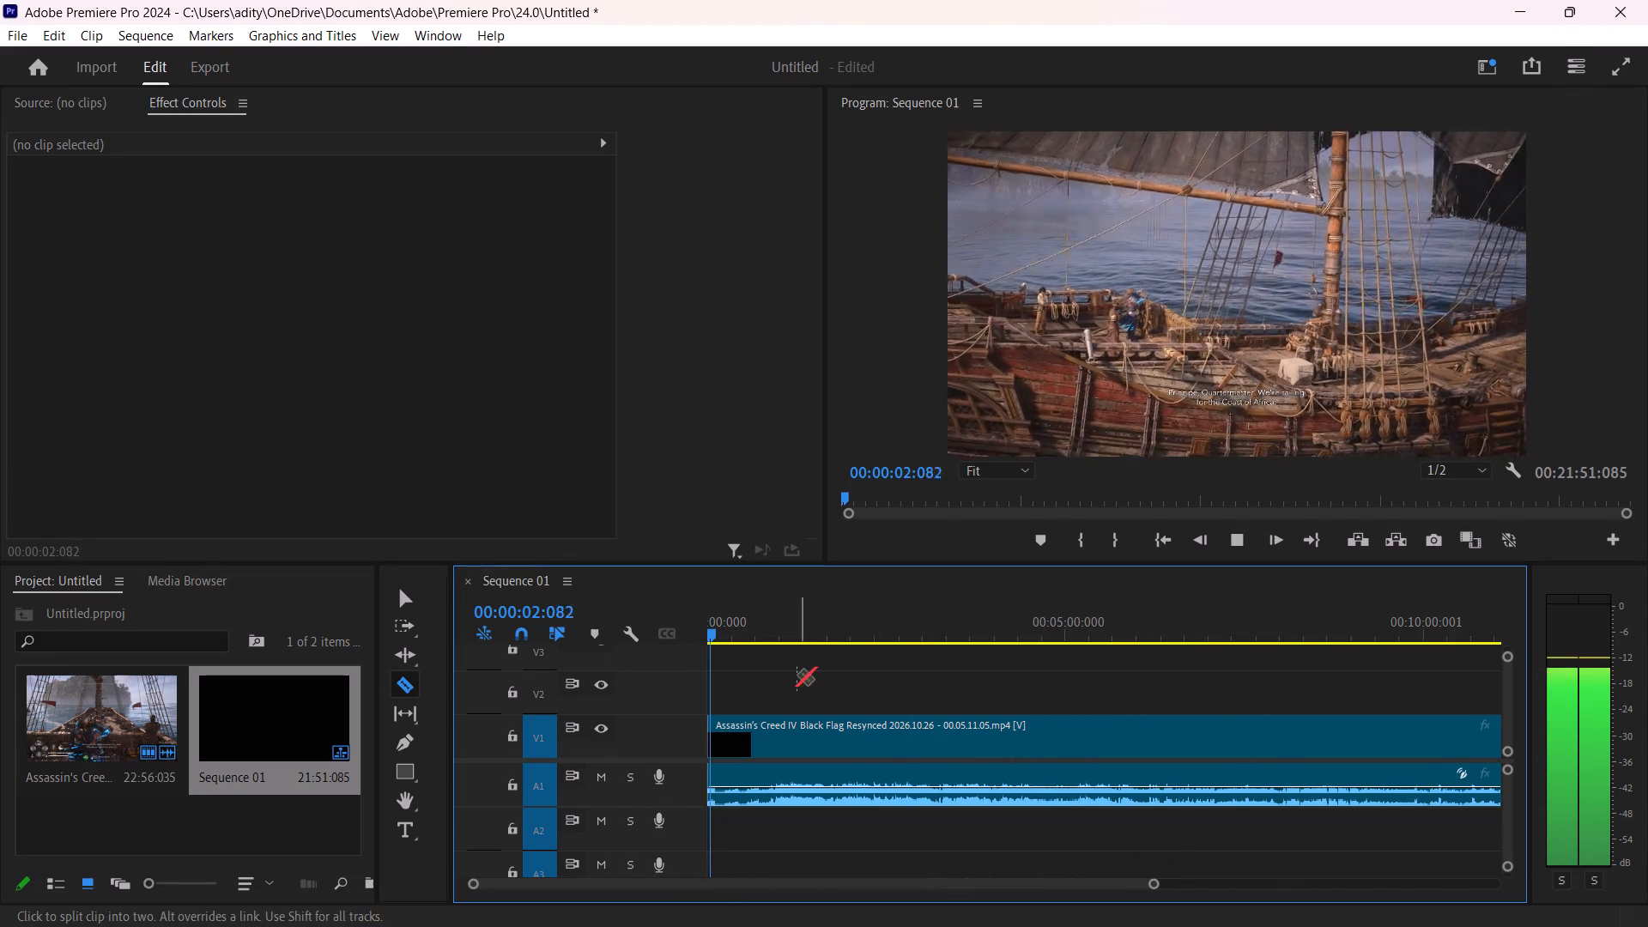
drag(711, 633, 724, 637)
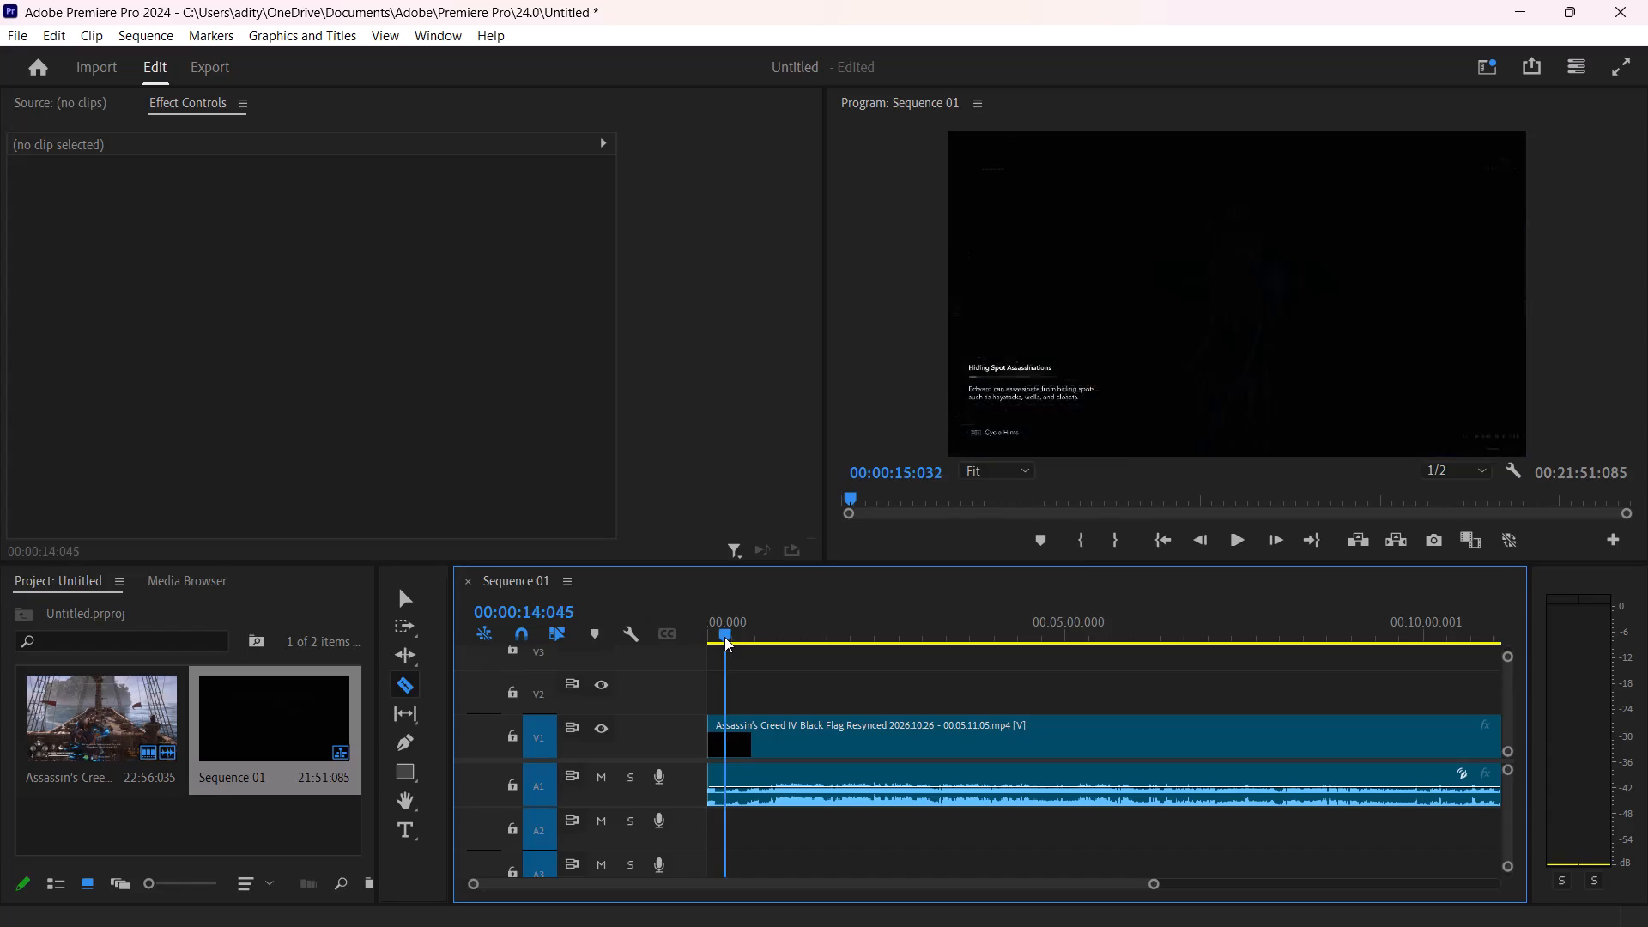
drag(724, 637, 722, 637)
drag(1160, 884, 947, 871)
key(space)
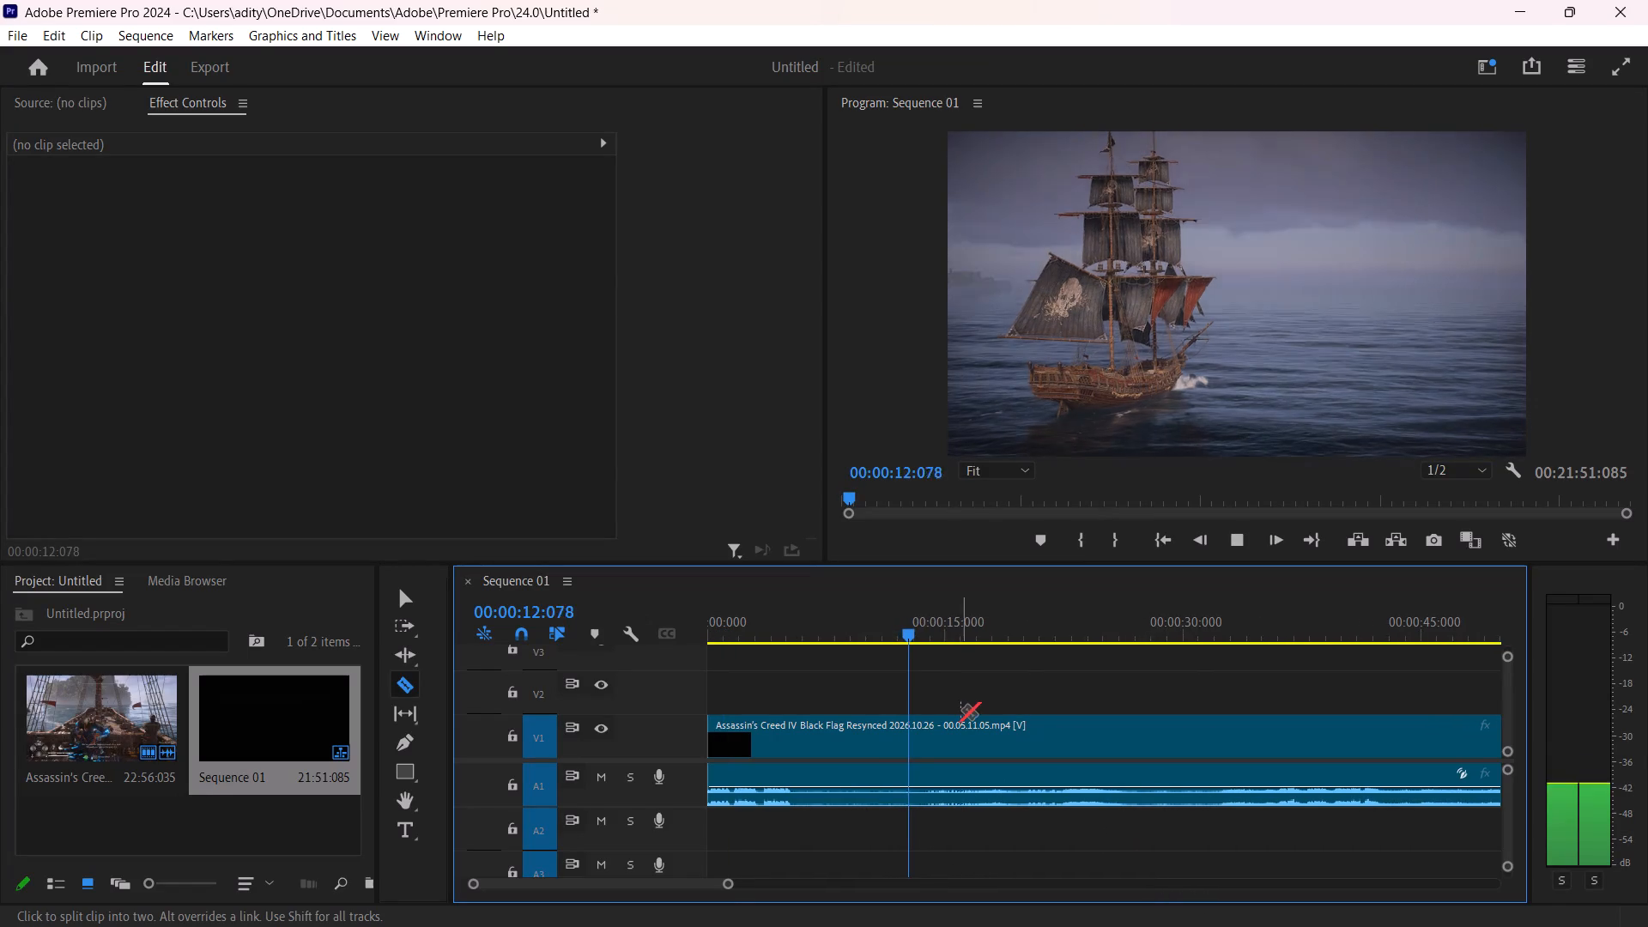
key(space)
key(Right)
key(Right)
key(Right)
key(Right)
key(Right)
key(Right)
key(Right)
key(Right)
key(Right)
key(Right)
key(Right)
key(Right)
key(Right)
key(Right)
key(Right)
key(Right)
key(Right)
key(Right)
key(Right)
key(Right)
key(Right)
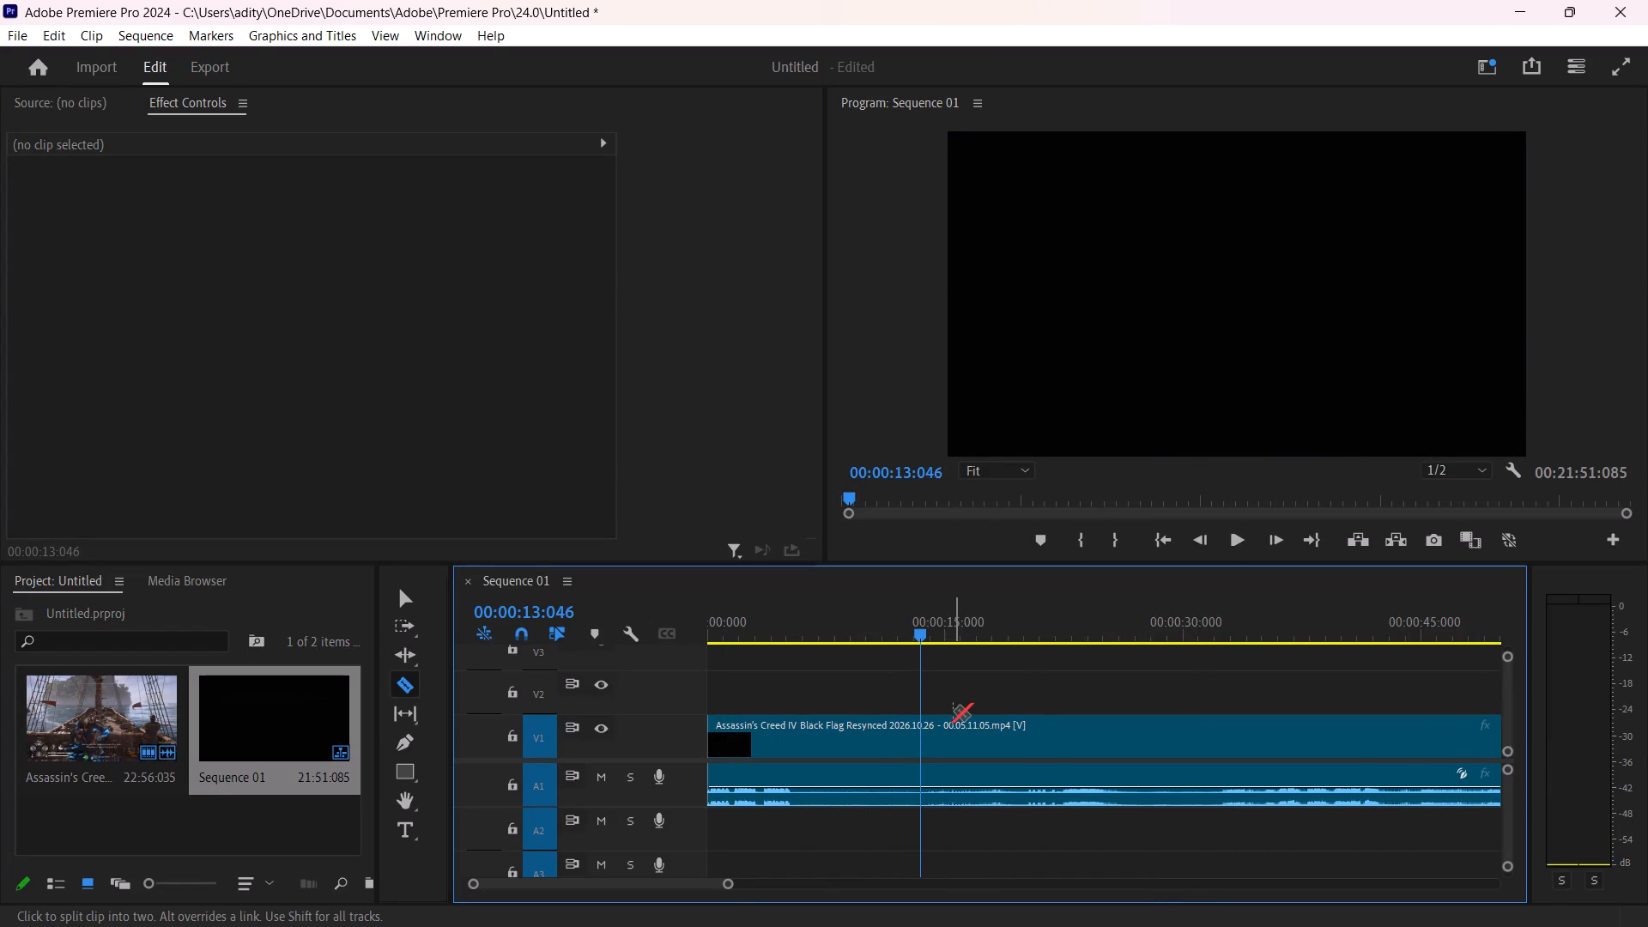
key(Right)
key(Right)
key(Right)
key(Right)
key(Right)
key(Right)
key(Right)
key(Right)
key(Right)
key(Right)
key(Right)
key(Right)
key(Right)
key(Right)
key(Right)
key(Right)
key(Right)
key(Right)
key(Right)
key(Right)
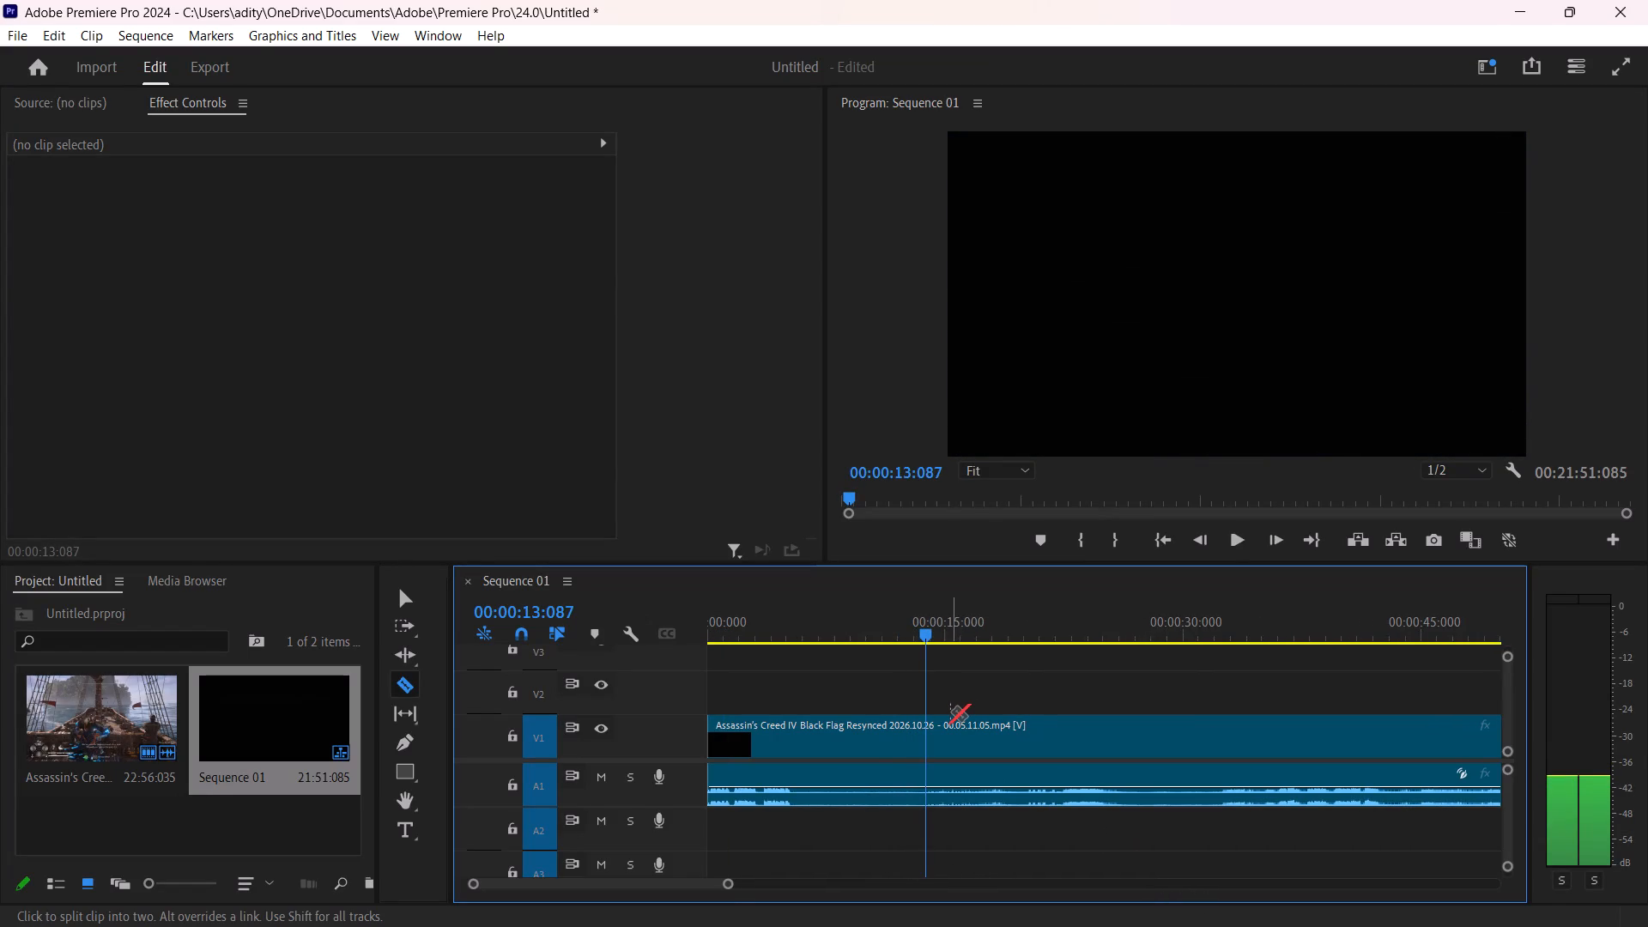
key(Left)
key(Left)
key(Left)
key(Left)
key(Left)
key(Left)
key(Left)
key(Left)
key(Left)
key(Left)
key(Left)
key(Left)
key(Left)
key(Left)
key(Left)
key(Left)
key(Left)
key(Left)
key(Left)
key(Left)
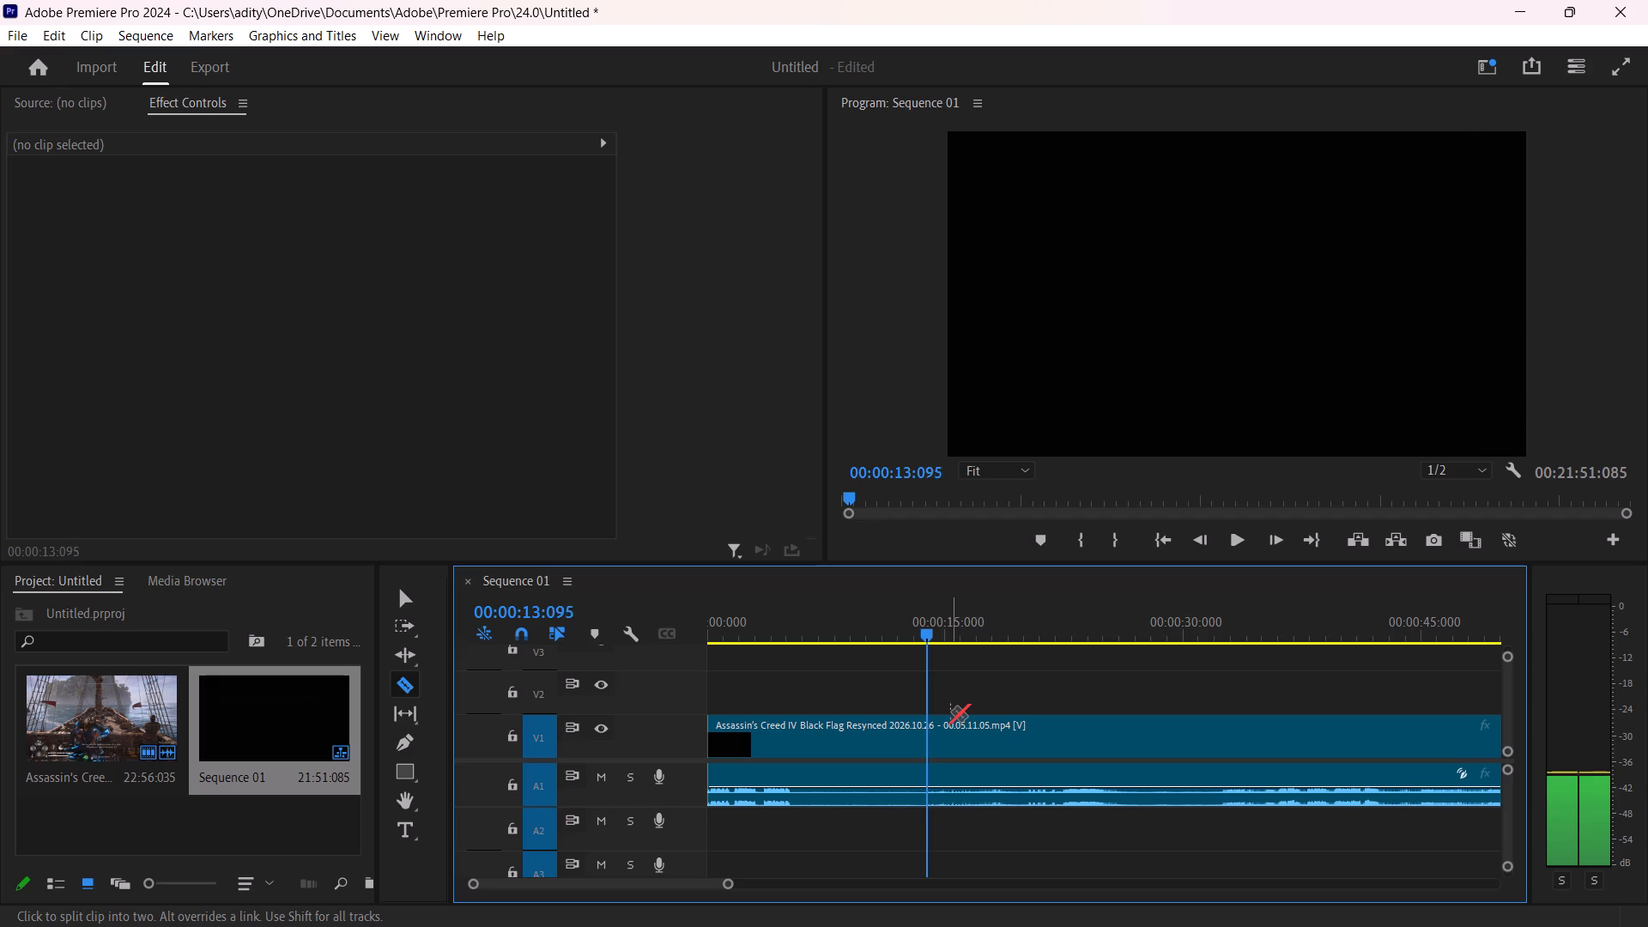
key(Left)
key(Left)
key(Left)
key(Left)
key(Left)
key(Left)
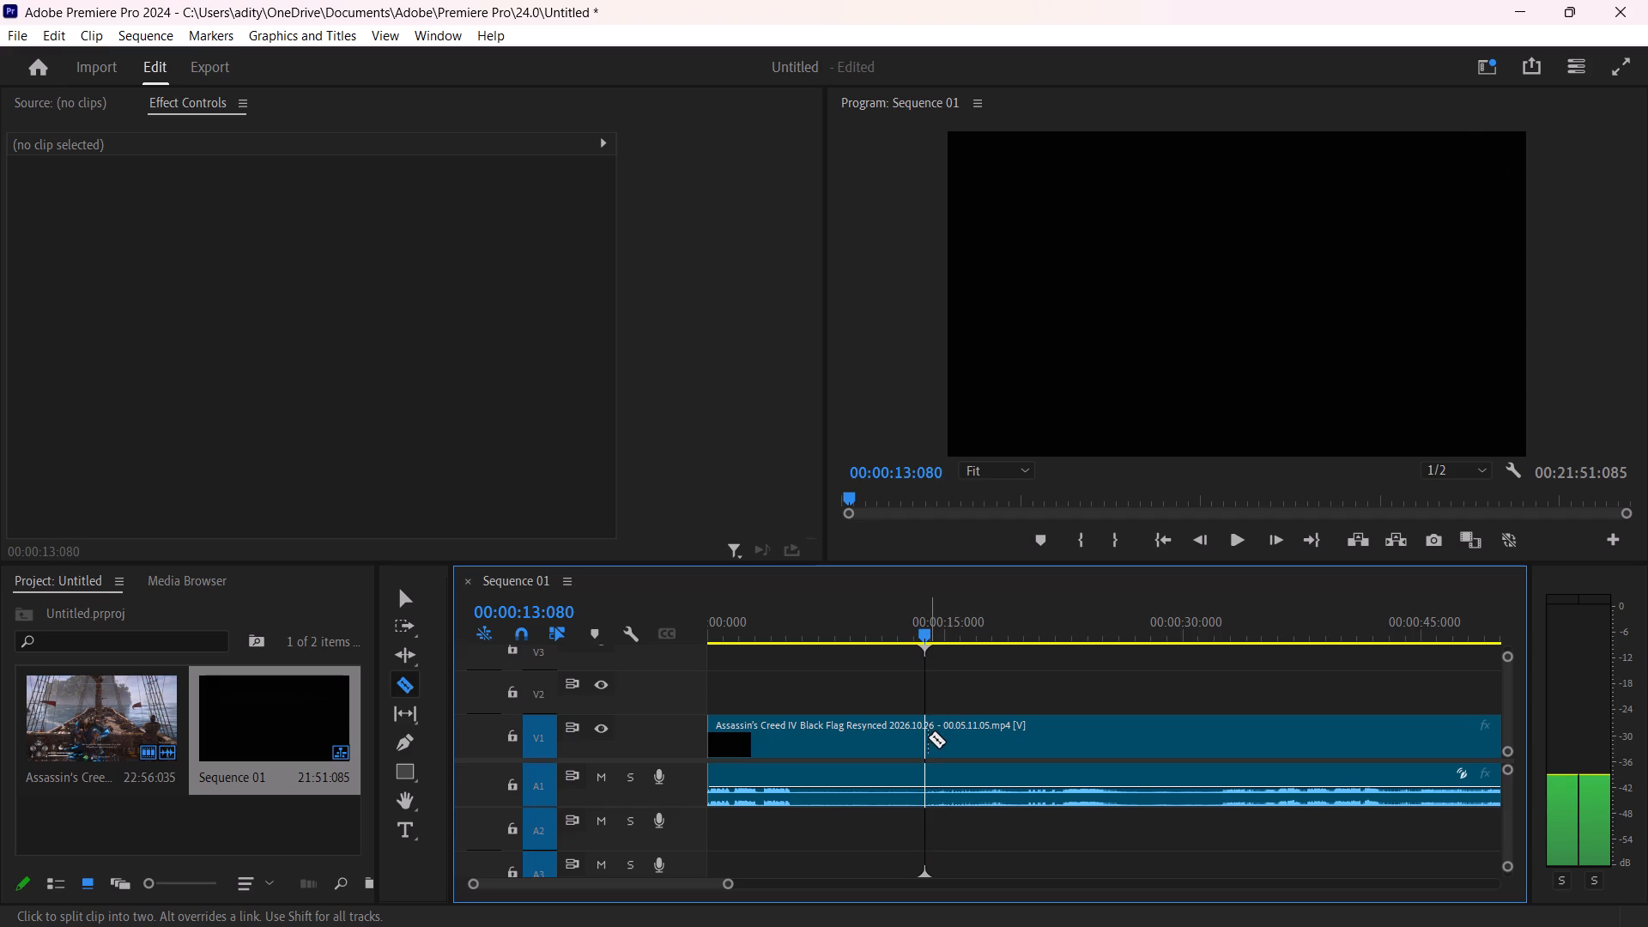
double_click(925, 737)
Split the clip at 00:00:21:110, after the loading screen, and ripple delete the section between the two cuts.
key(Right)
drag(923, 632, 1025, 663)
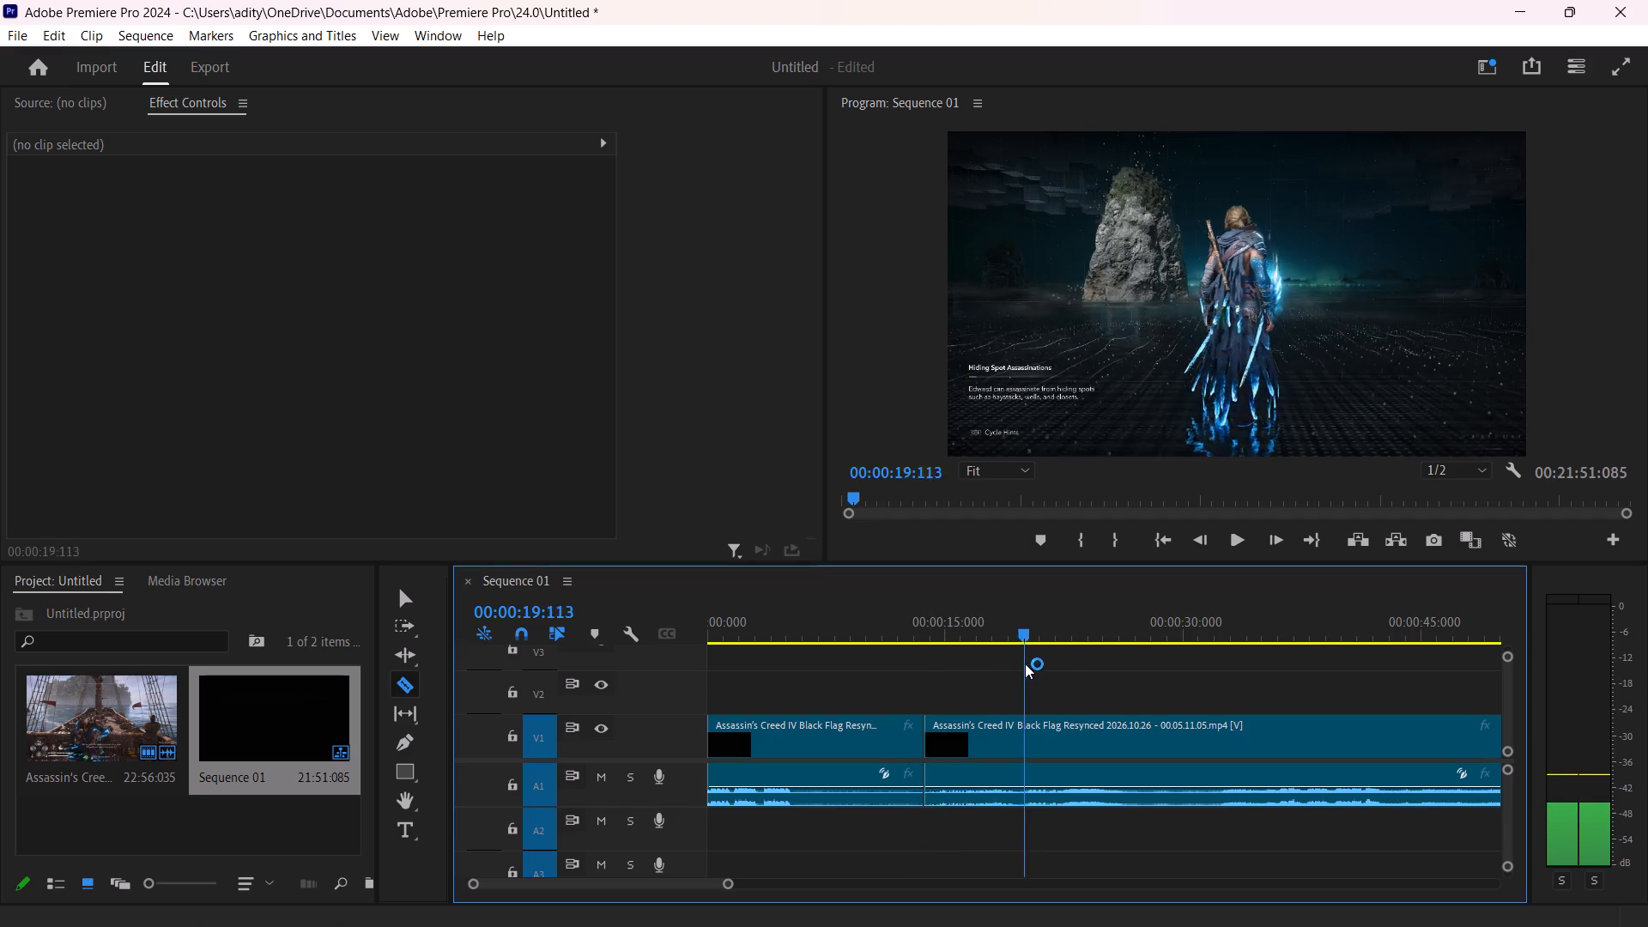
drag(1025, 663, 1054, 666)
key(Right)
key(Right)
double_click(1057, 731)
right_click(997, 742)
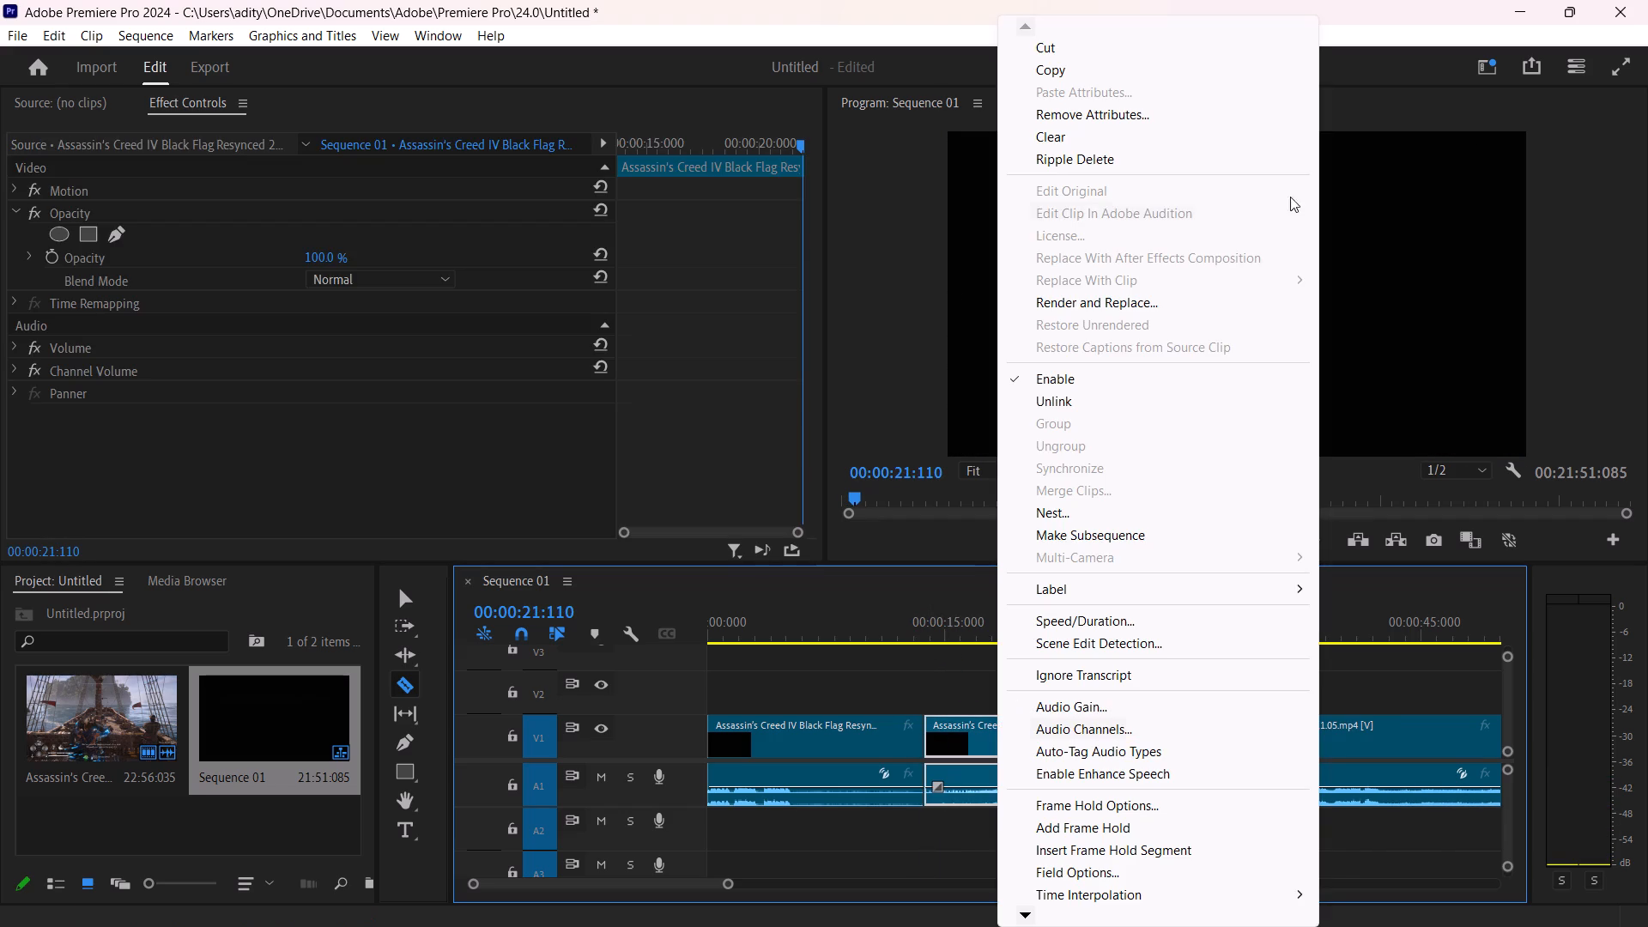
click(1262, 161)
Play back the join around 00:00:13 to review the transition between the two ship scenes.
key(space)
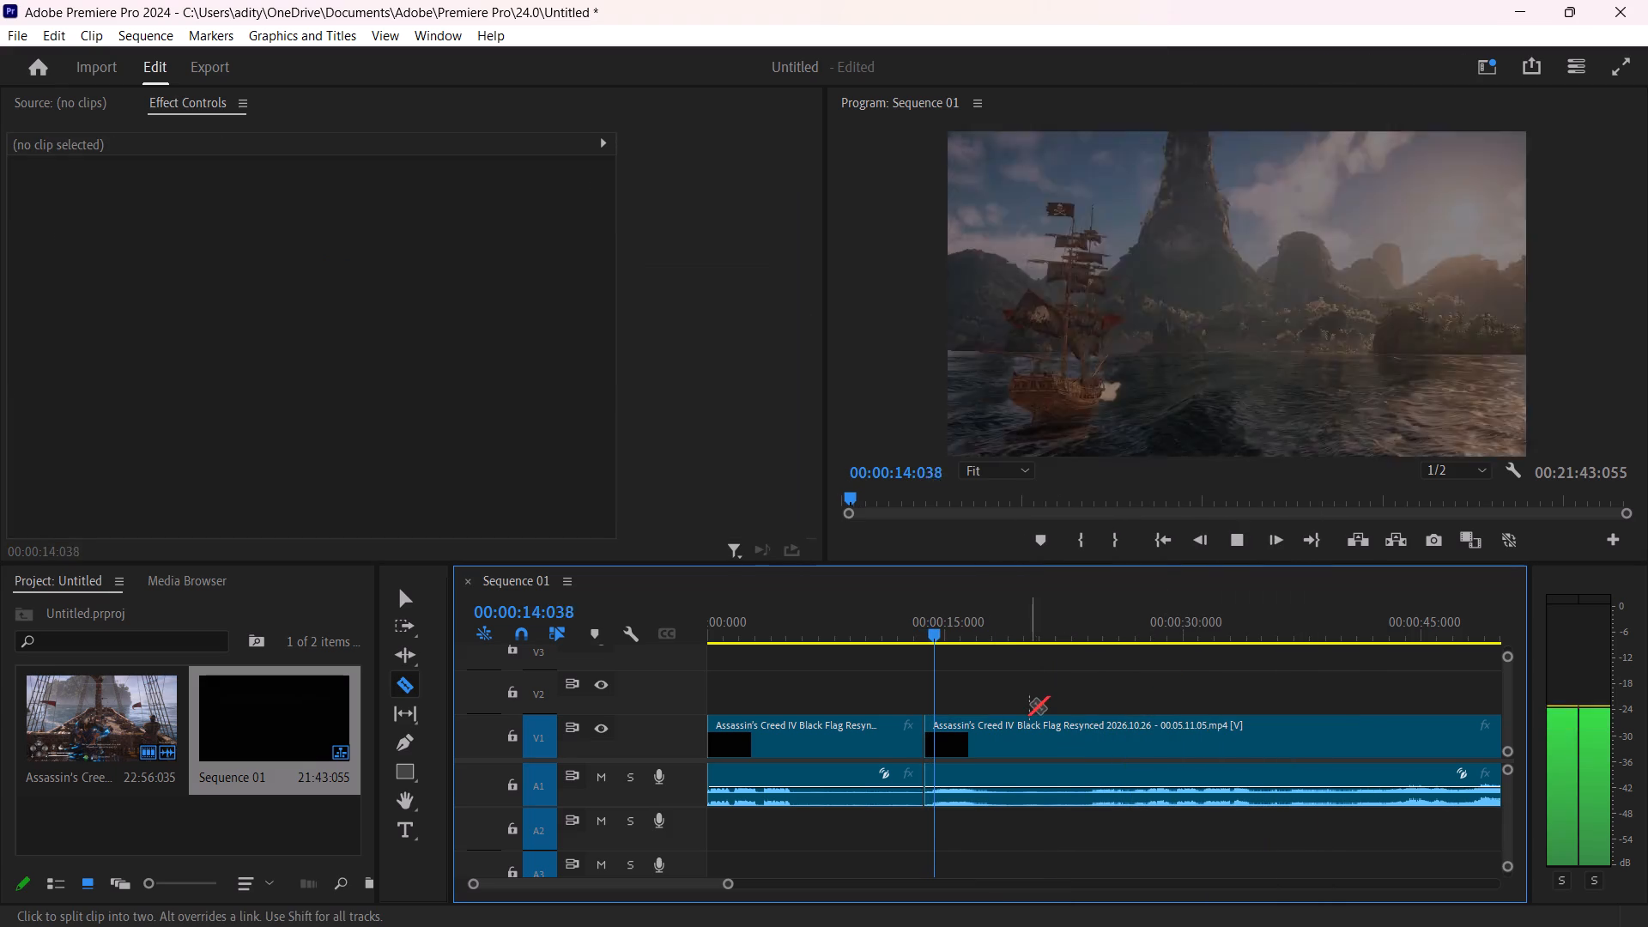
key(Up)
key(Left)
key(Left)
key(Left)
key(Left)
key(Left)
key(Left)
key(Left)
key(Left)
key(Left)
key(Left)
key(Left)
key(Left)
drag(922, 633, 905, 632)
key(space)
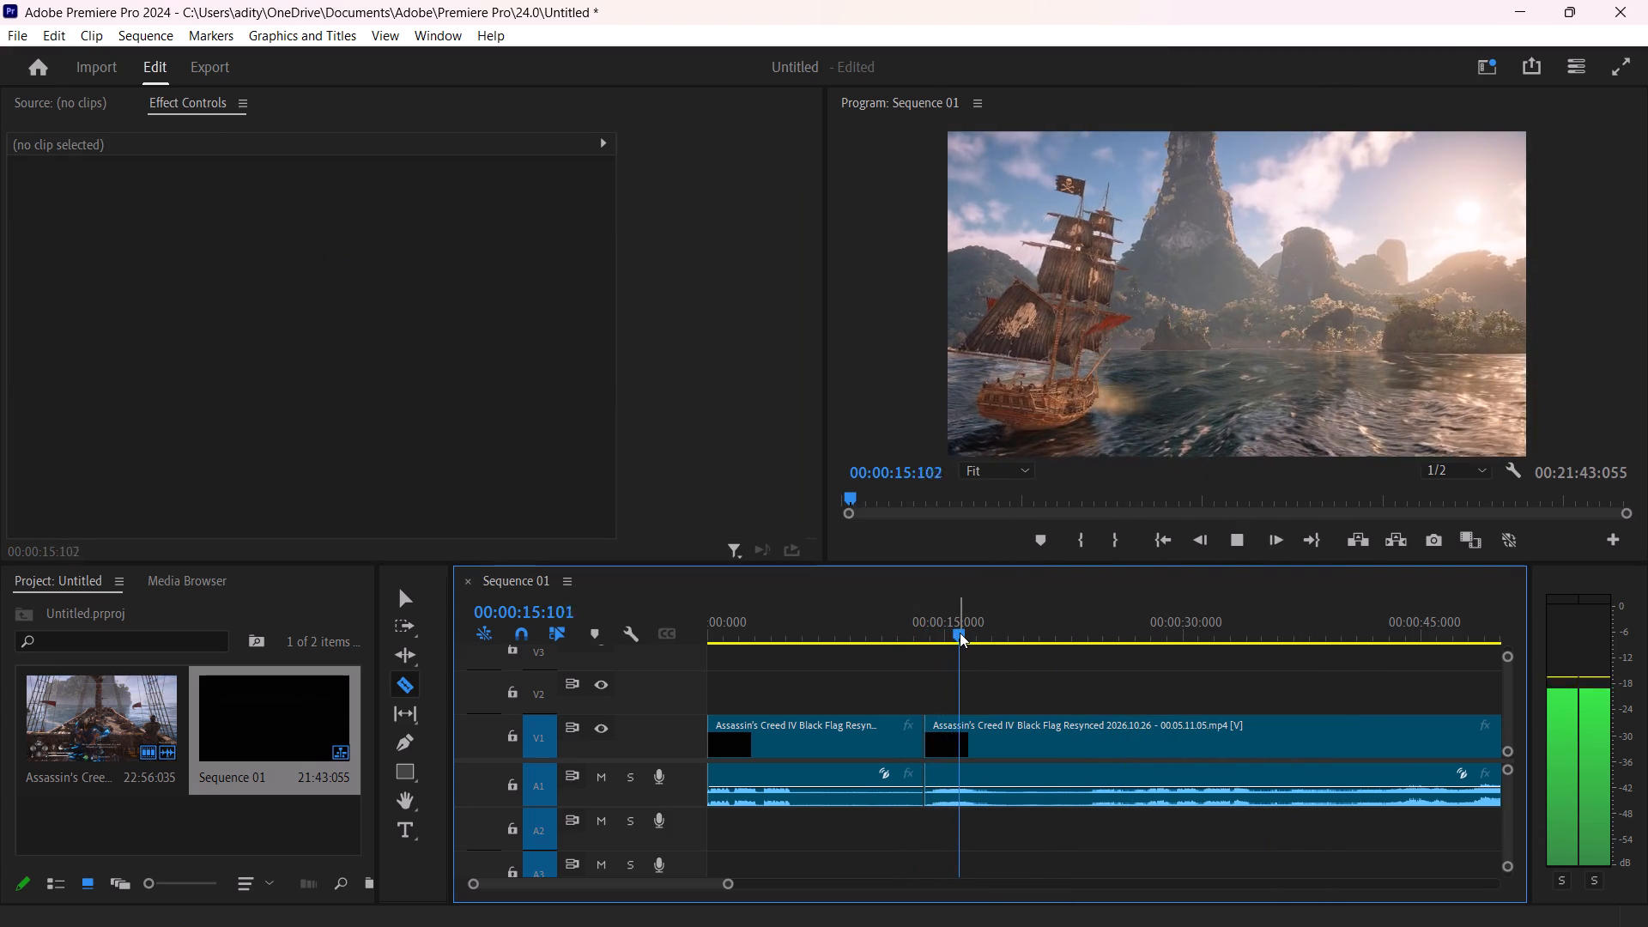
Scrub through the rest of Sequence 01, from the naval battle to the closing cutscenes, looking for the next loading screen.
drag(960, 633, 1398, 714)
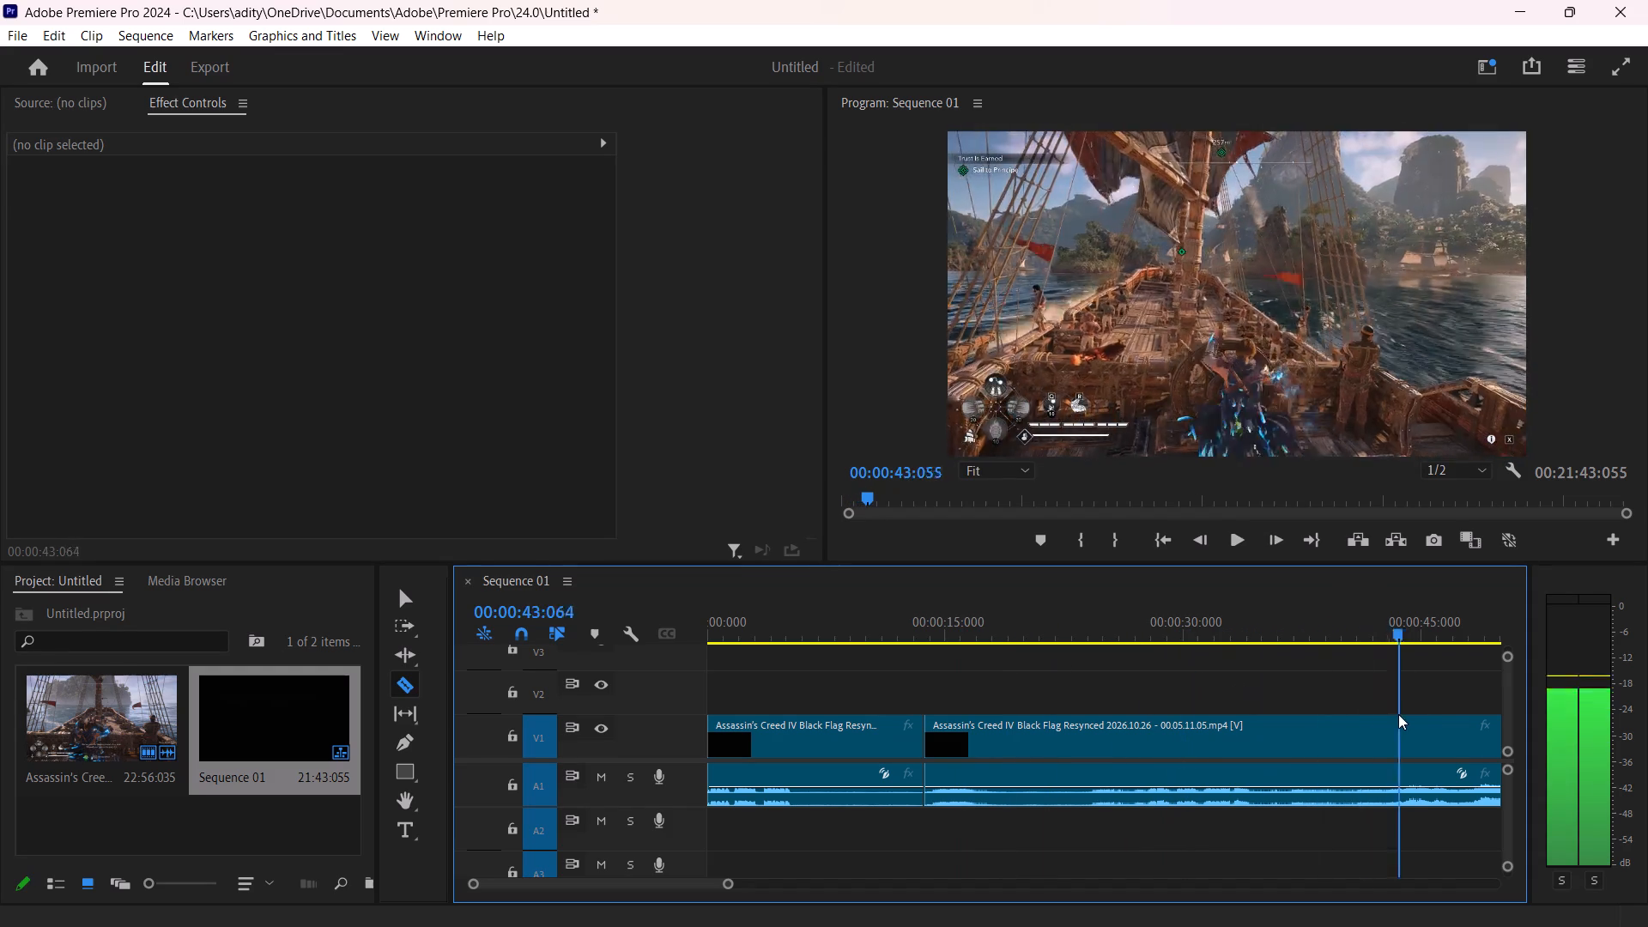
drag(1398, 714, 1510, 749)
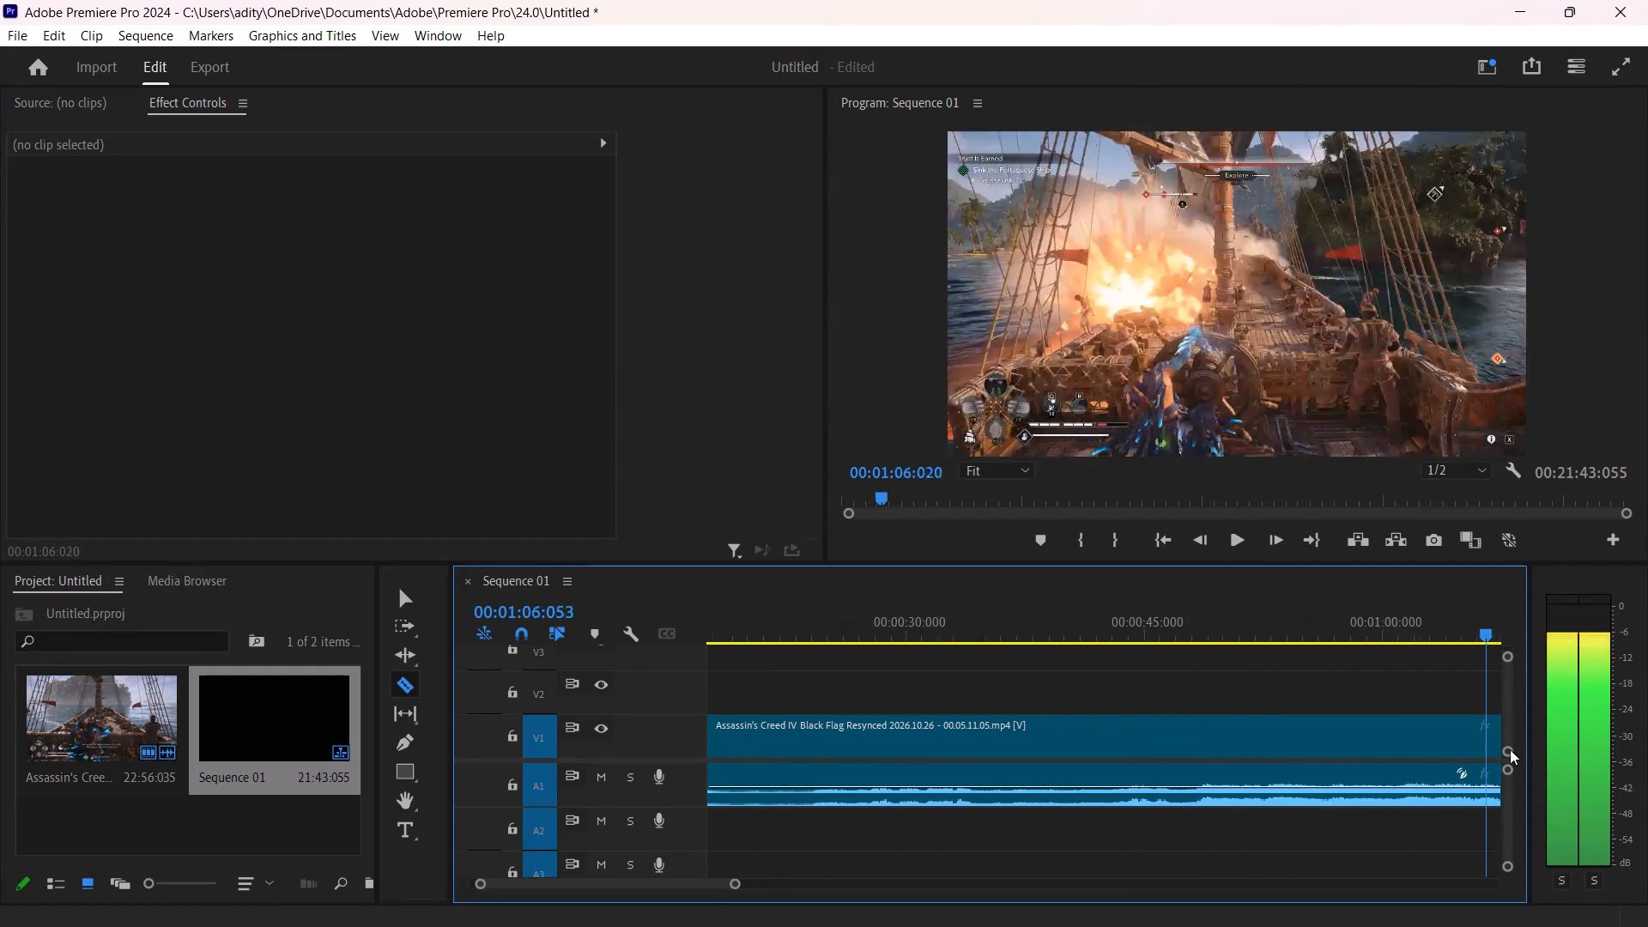
drag(1510, 749, 1372, 747)
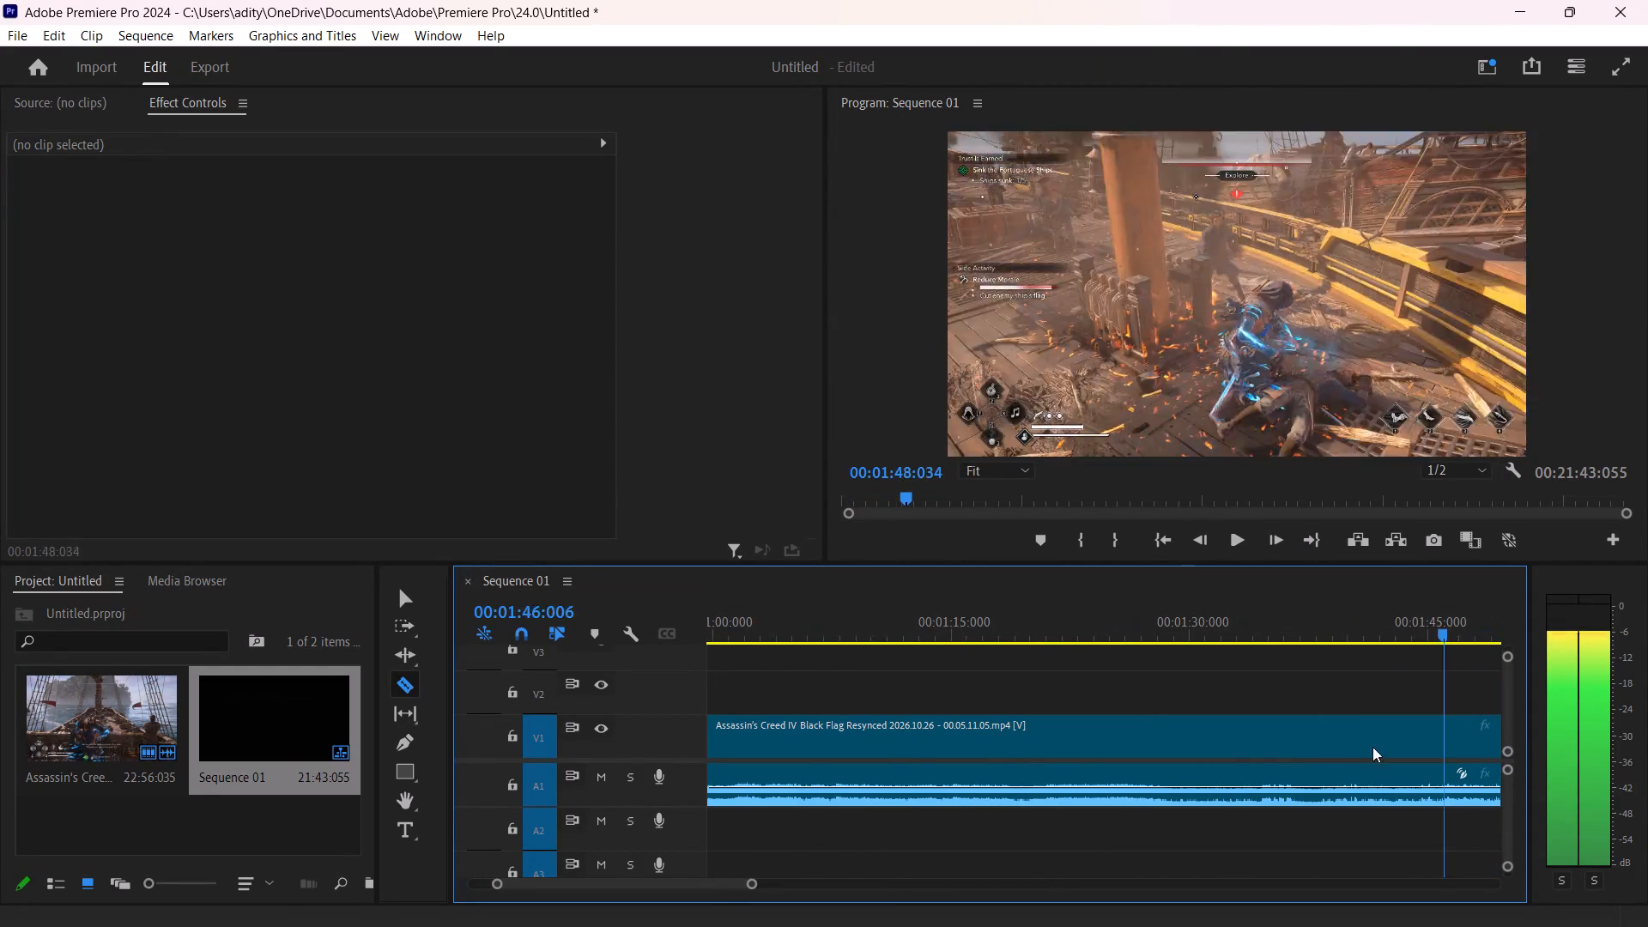
drag(1372, 747, 1118, 718)
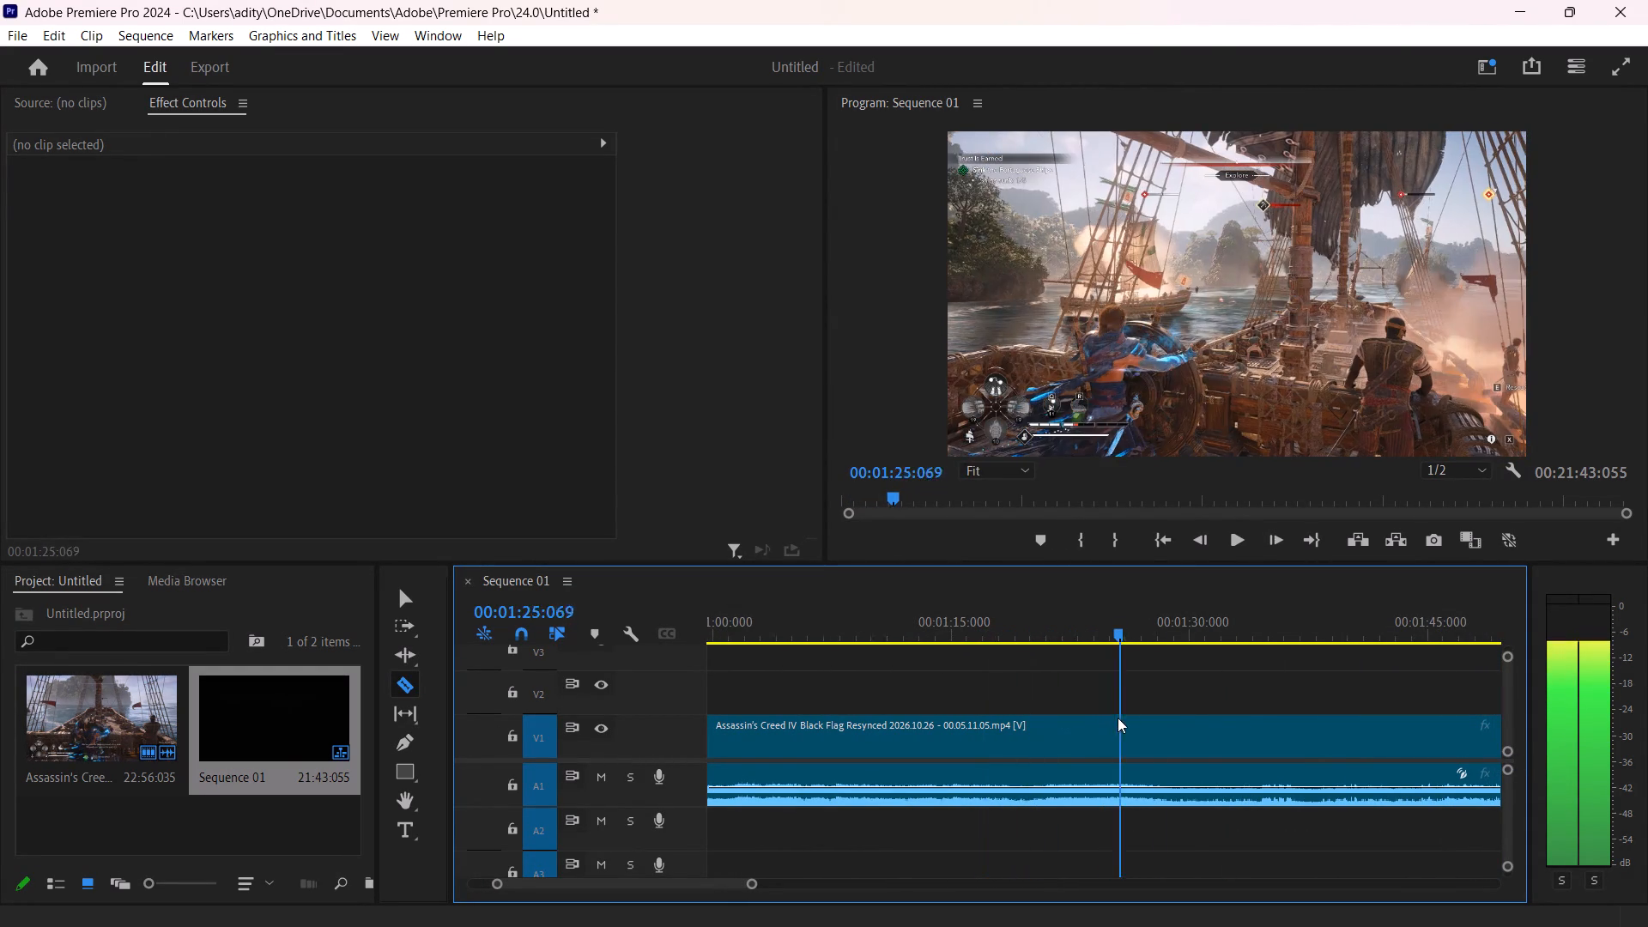
drag(1118, 718, 1235, 732)
drag(748, 882, 1066, 877)
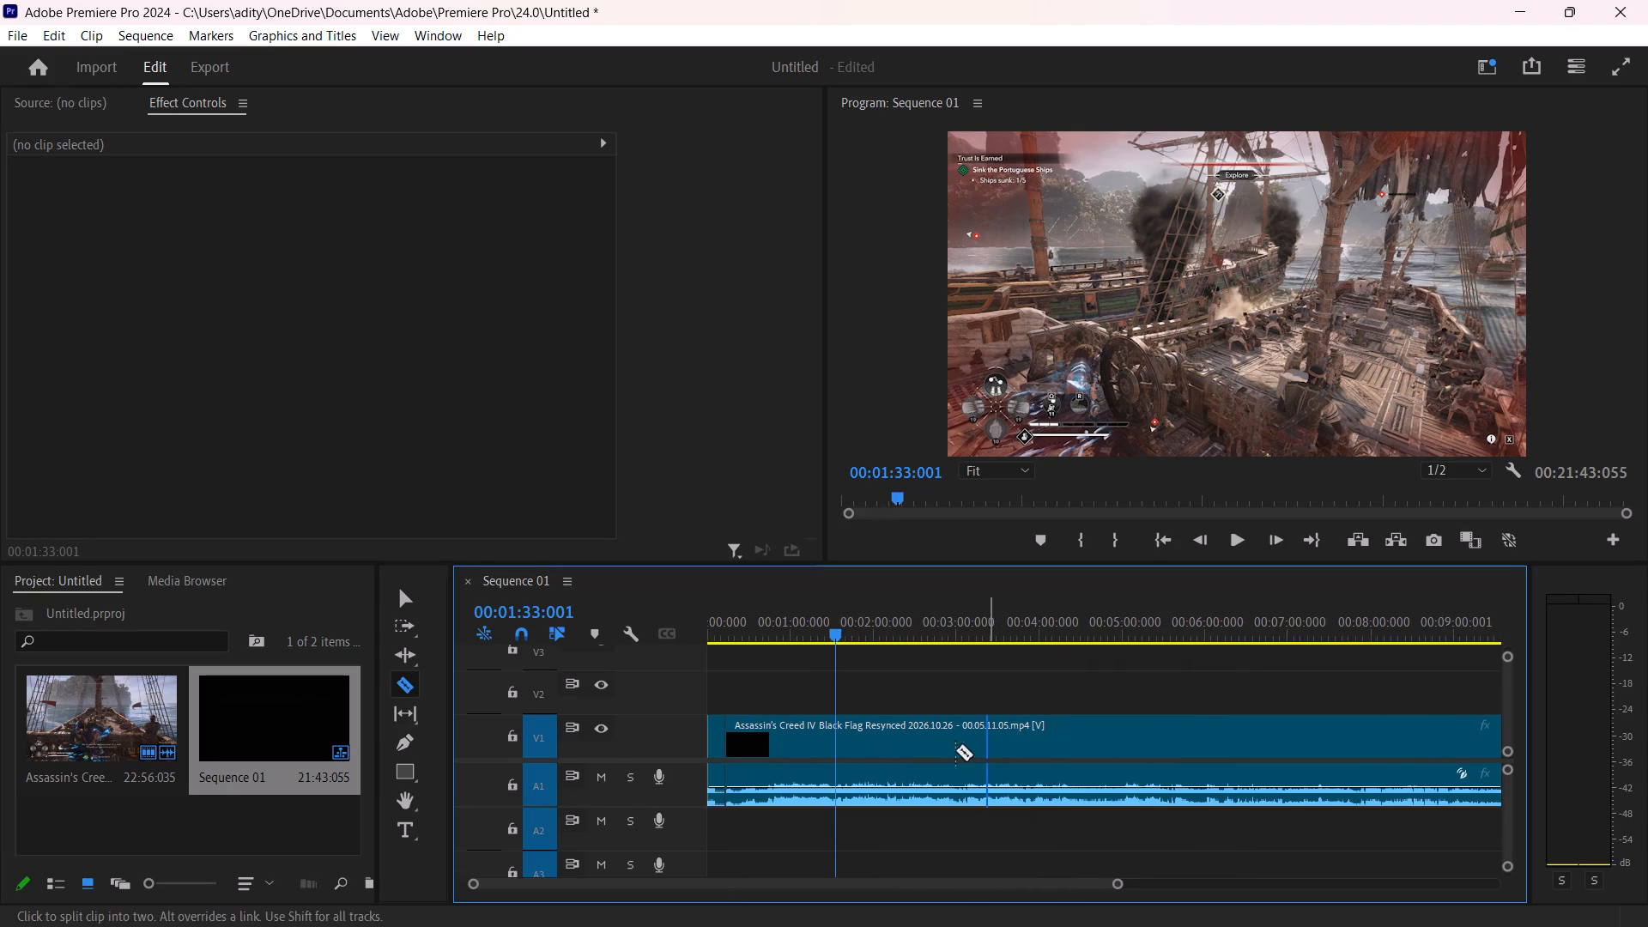
drag(839, 638, 888, 642)
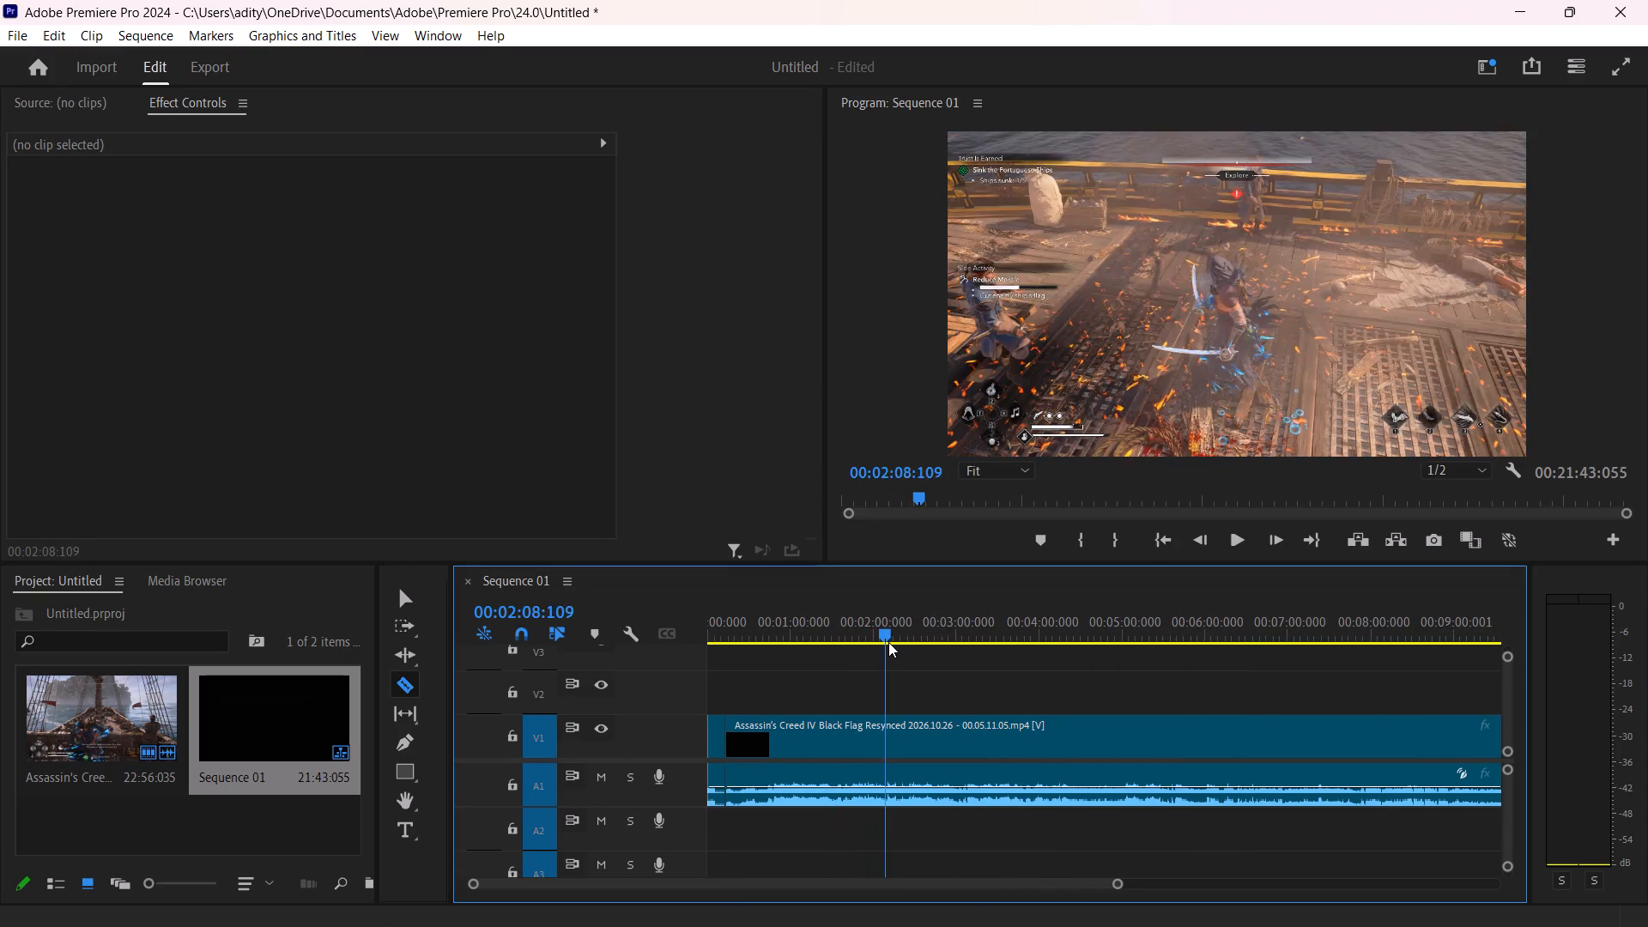
drag(888, 642, 949, 651)
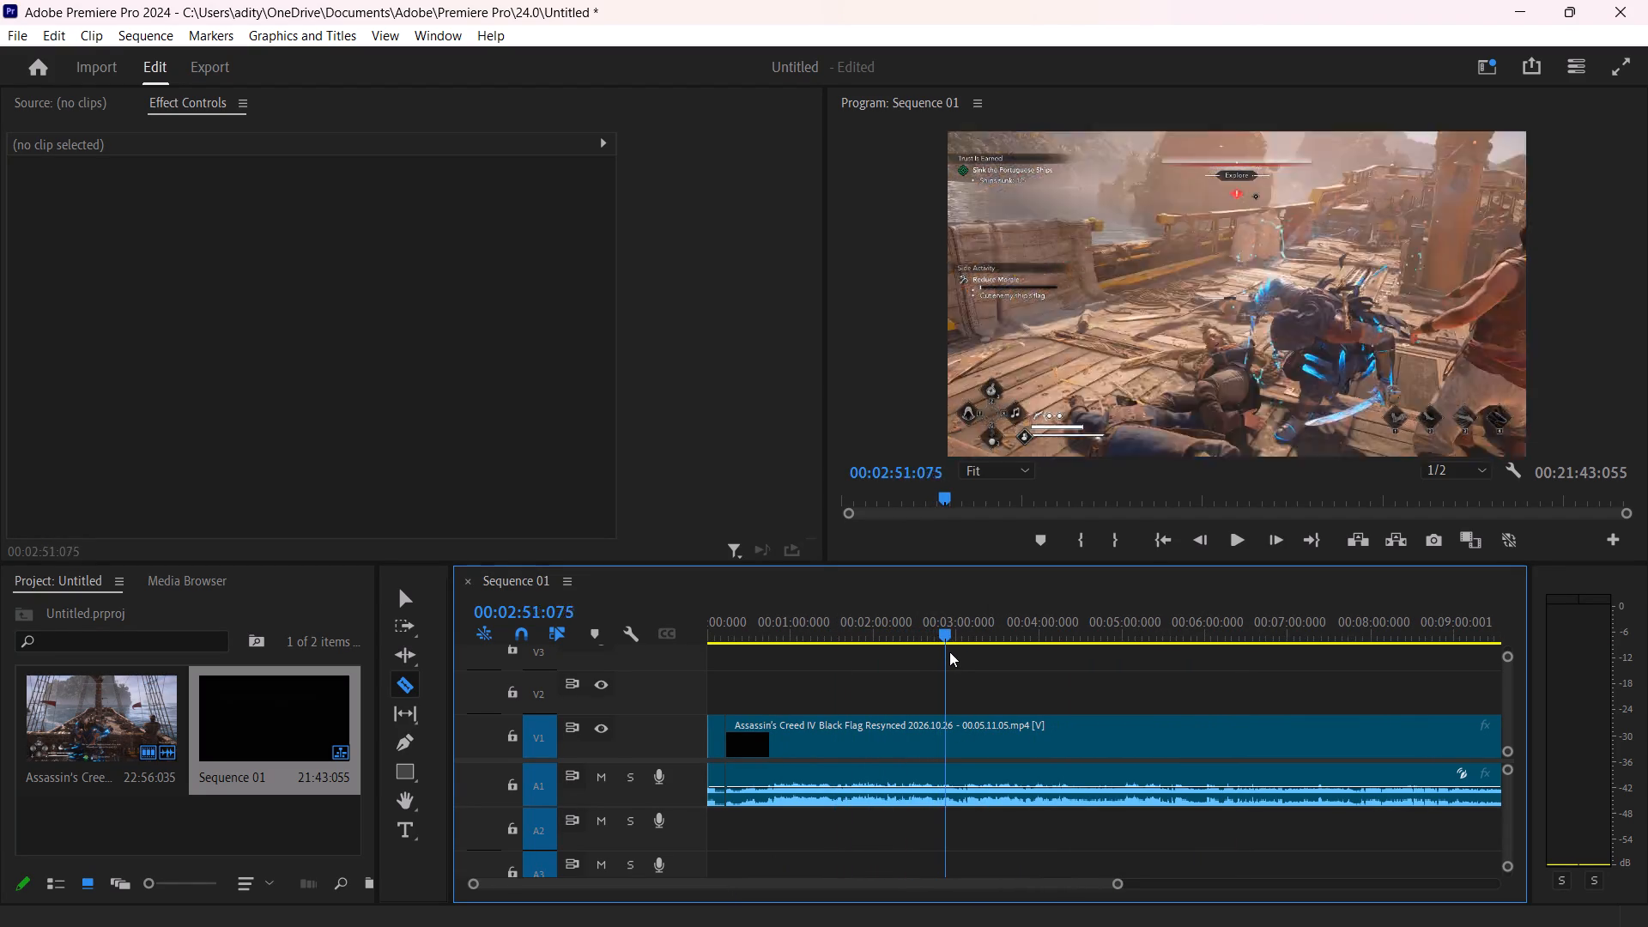
drag(949, 651, 968, 653)
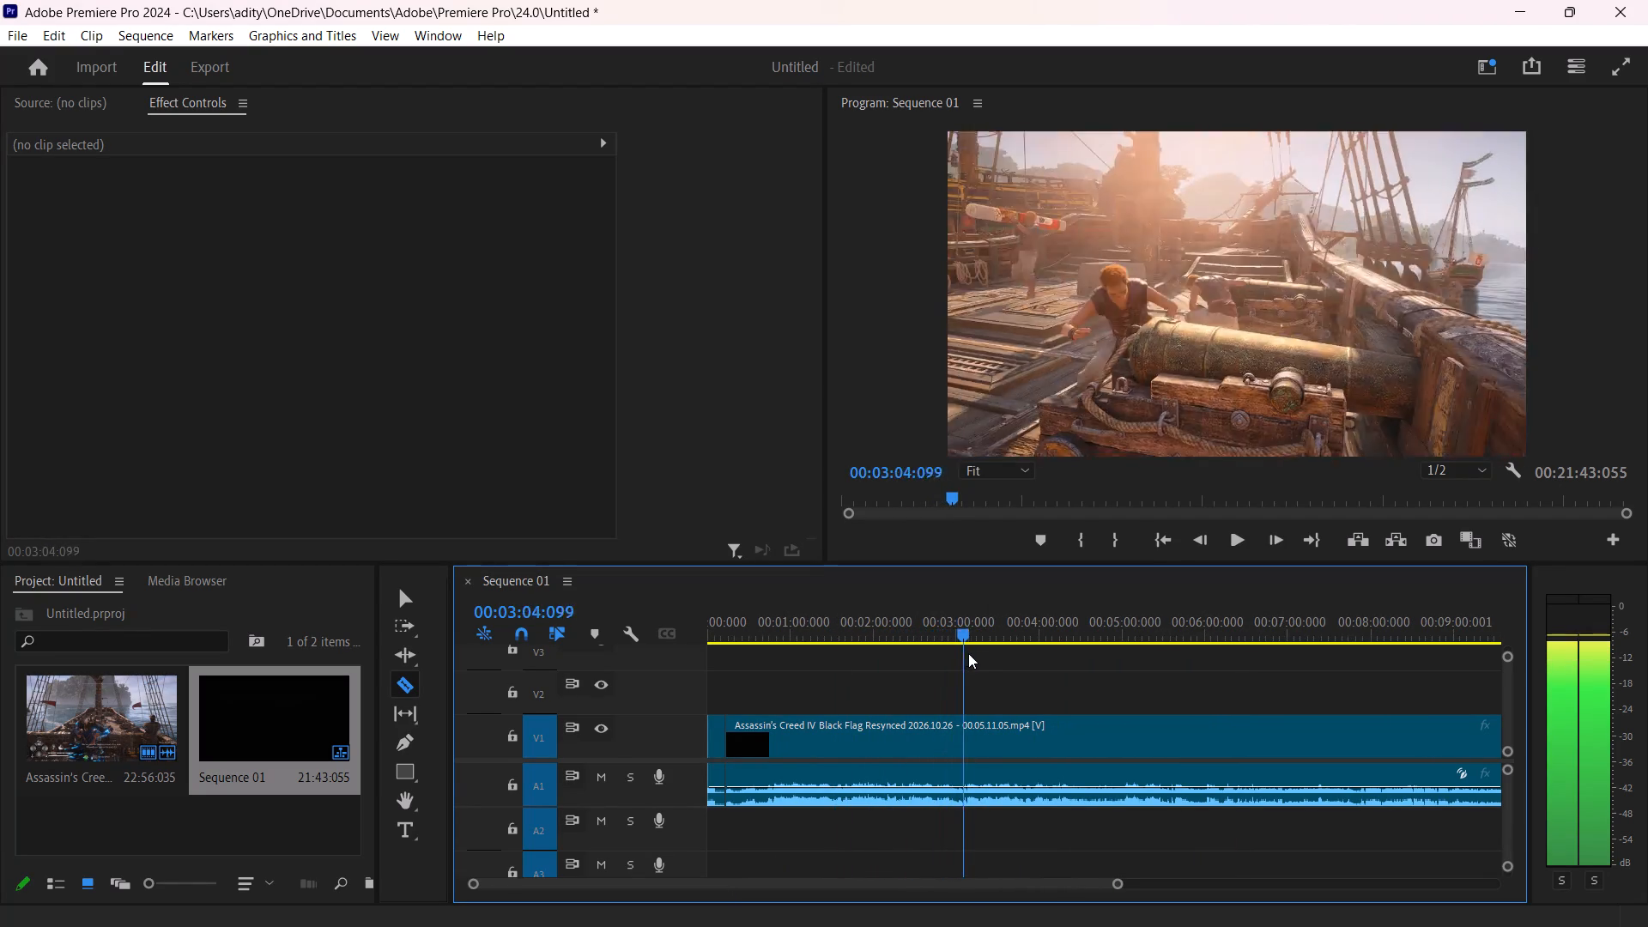
drag(968, 653, 1045, 648)
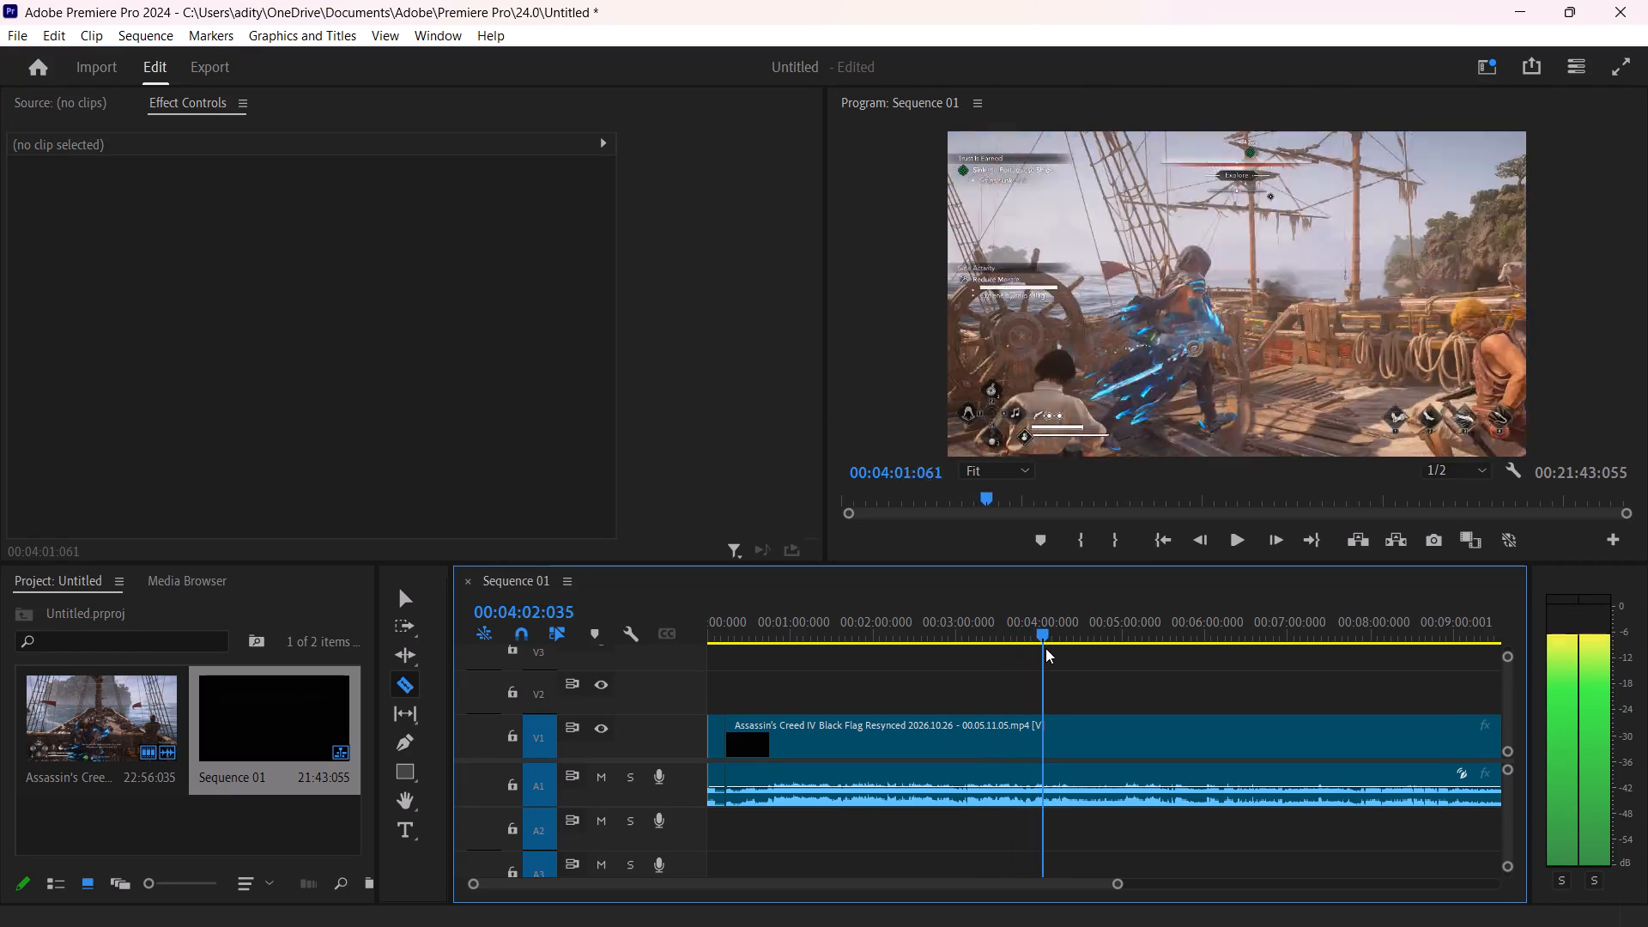
drag(1045, 648, 1095, 651)
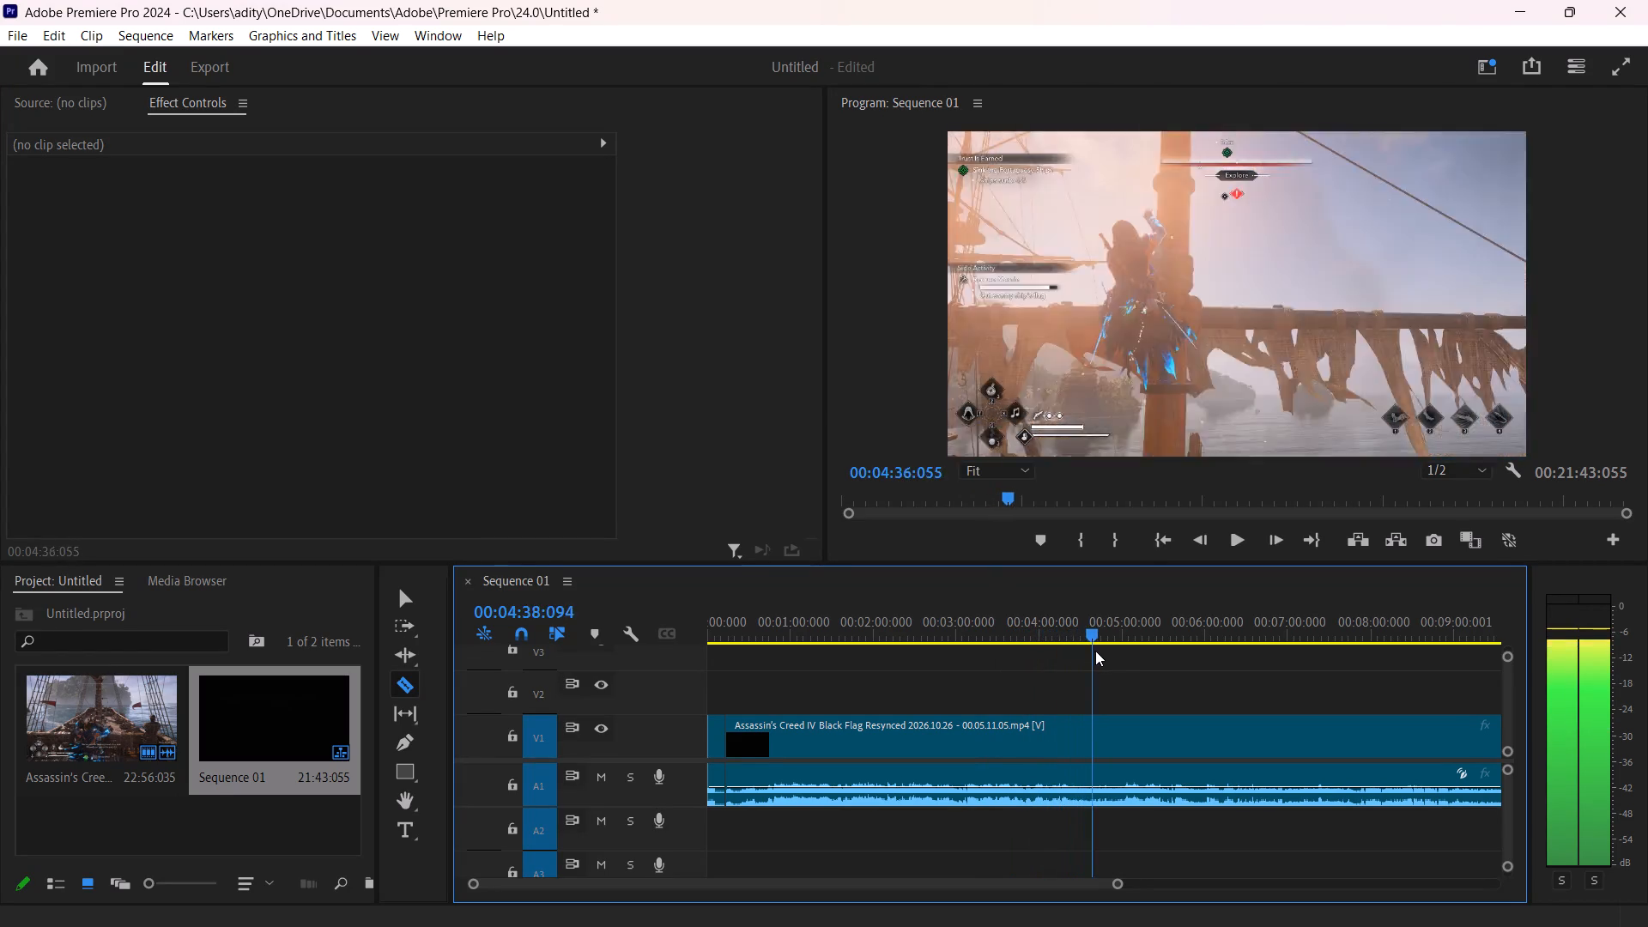
drag(1095, 651, 1348, 699)
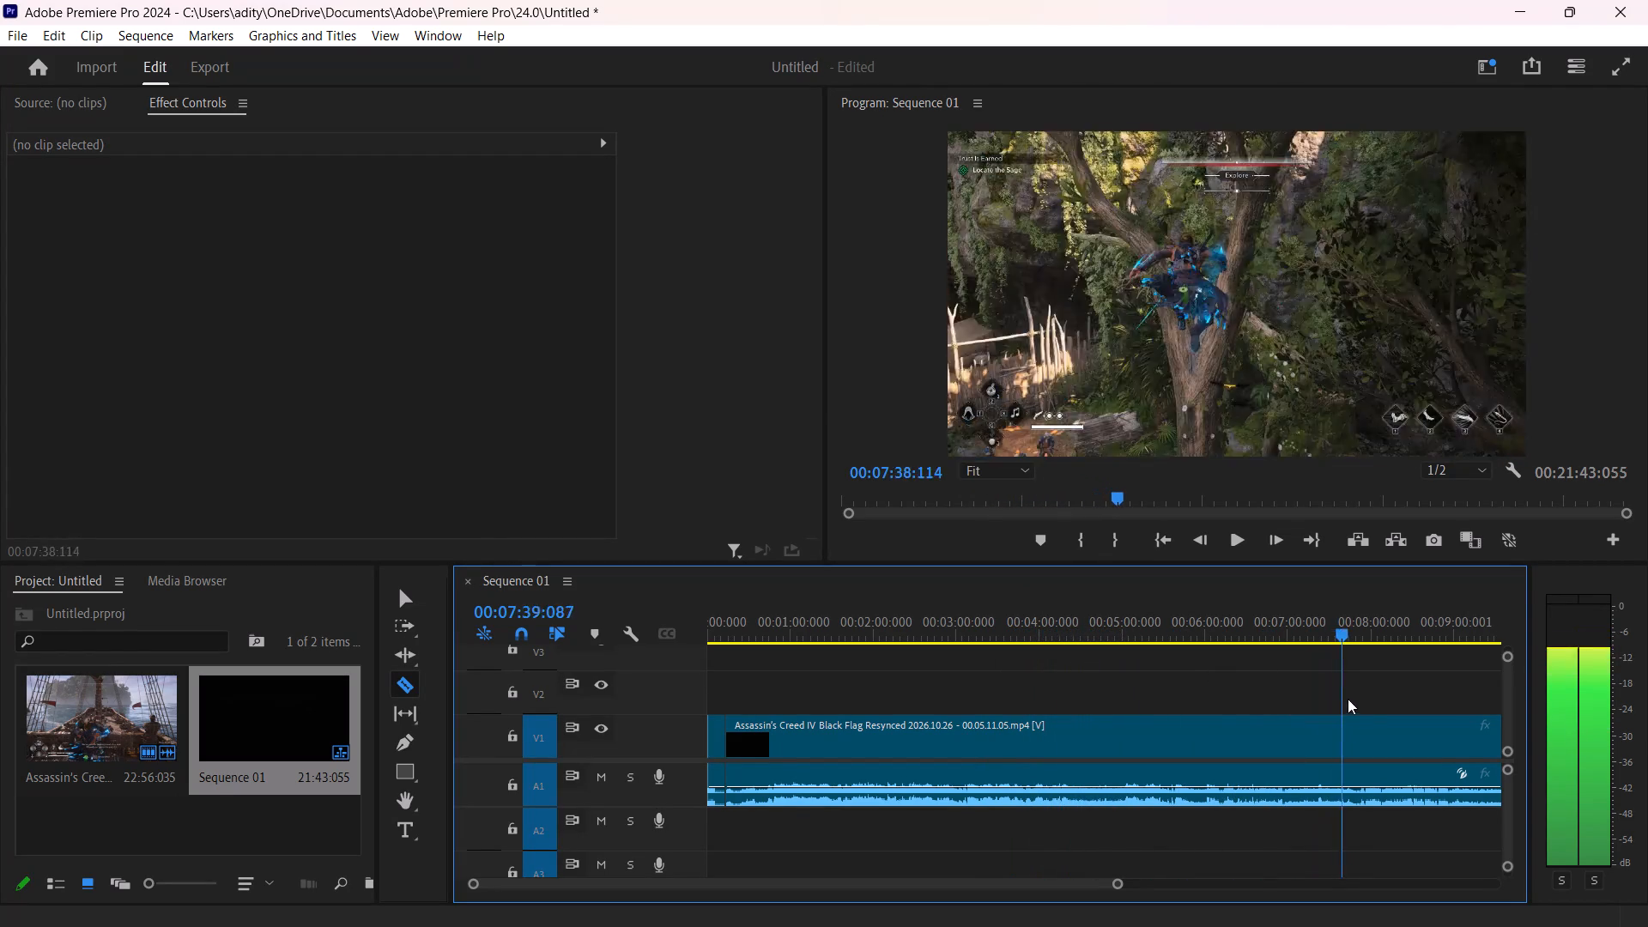
drag(1348, 699, 1358, 700)
drag(1120, 886, 1487, 901)
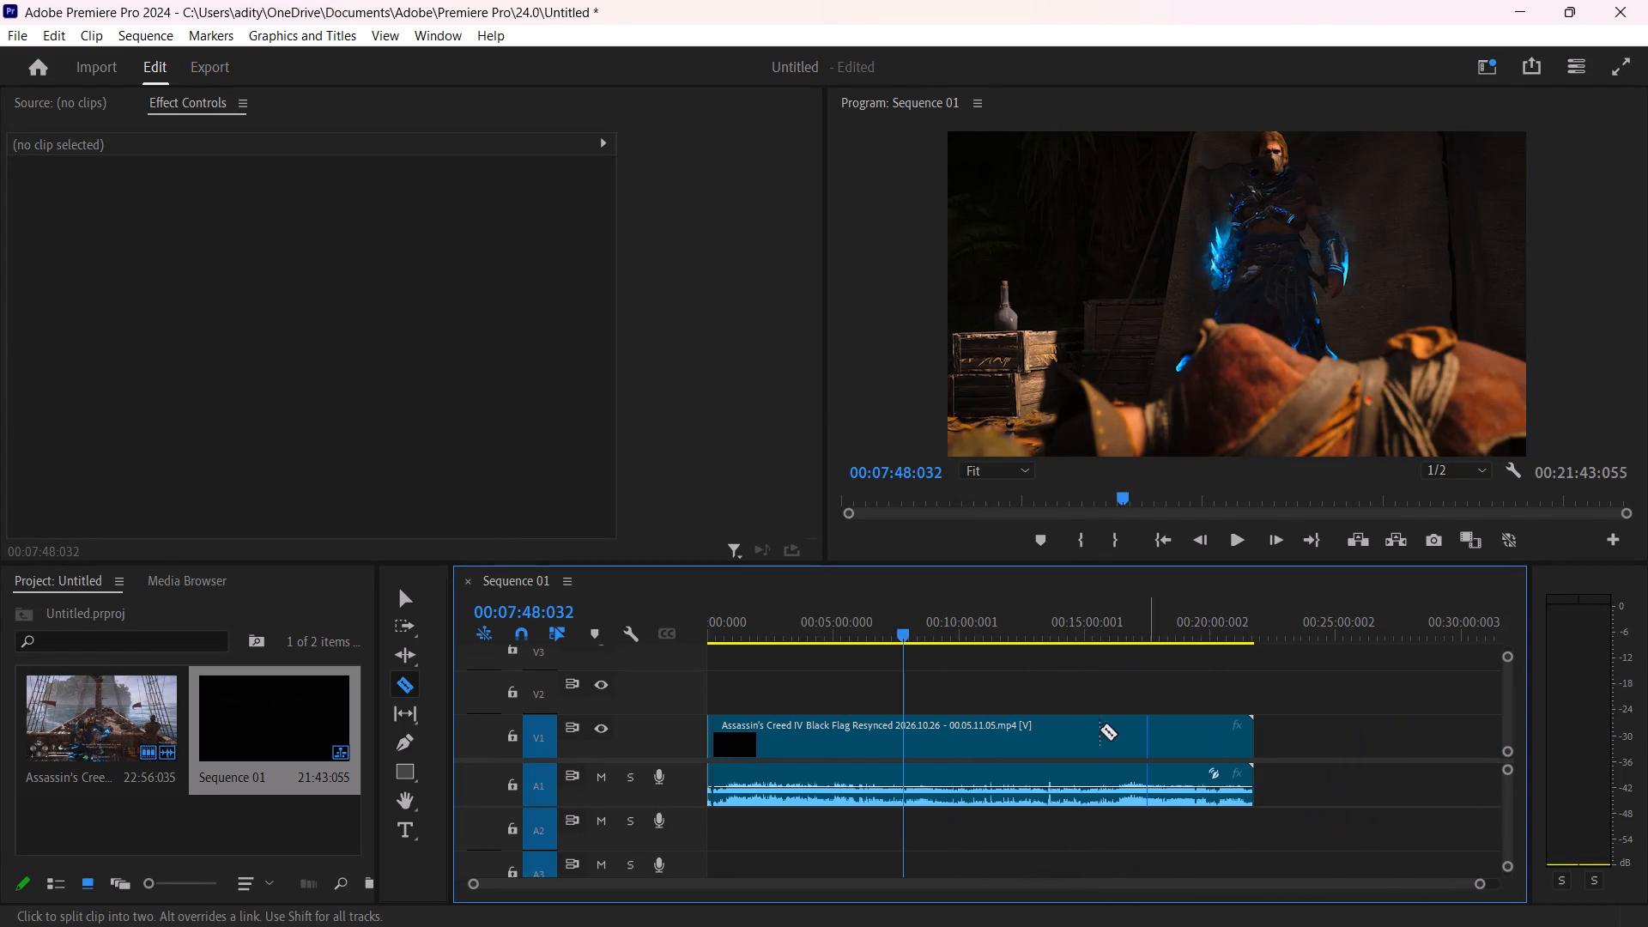
drag(908, 641, 968, 661)
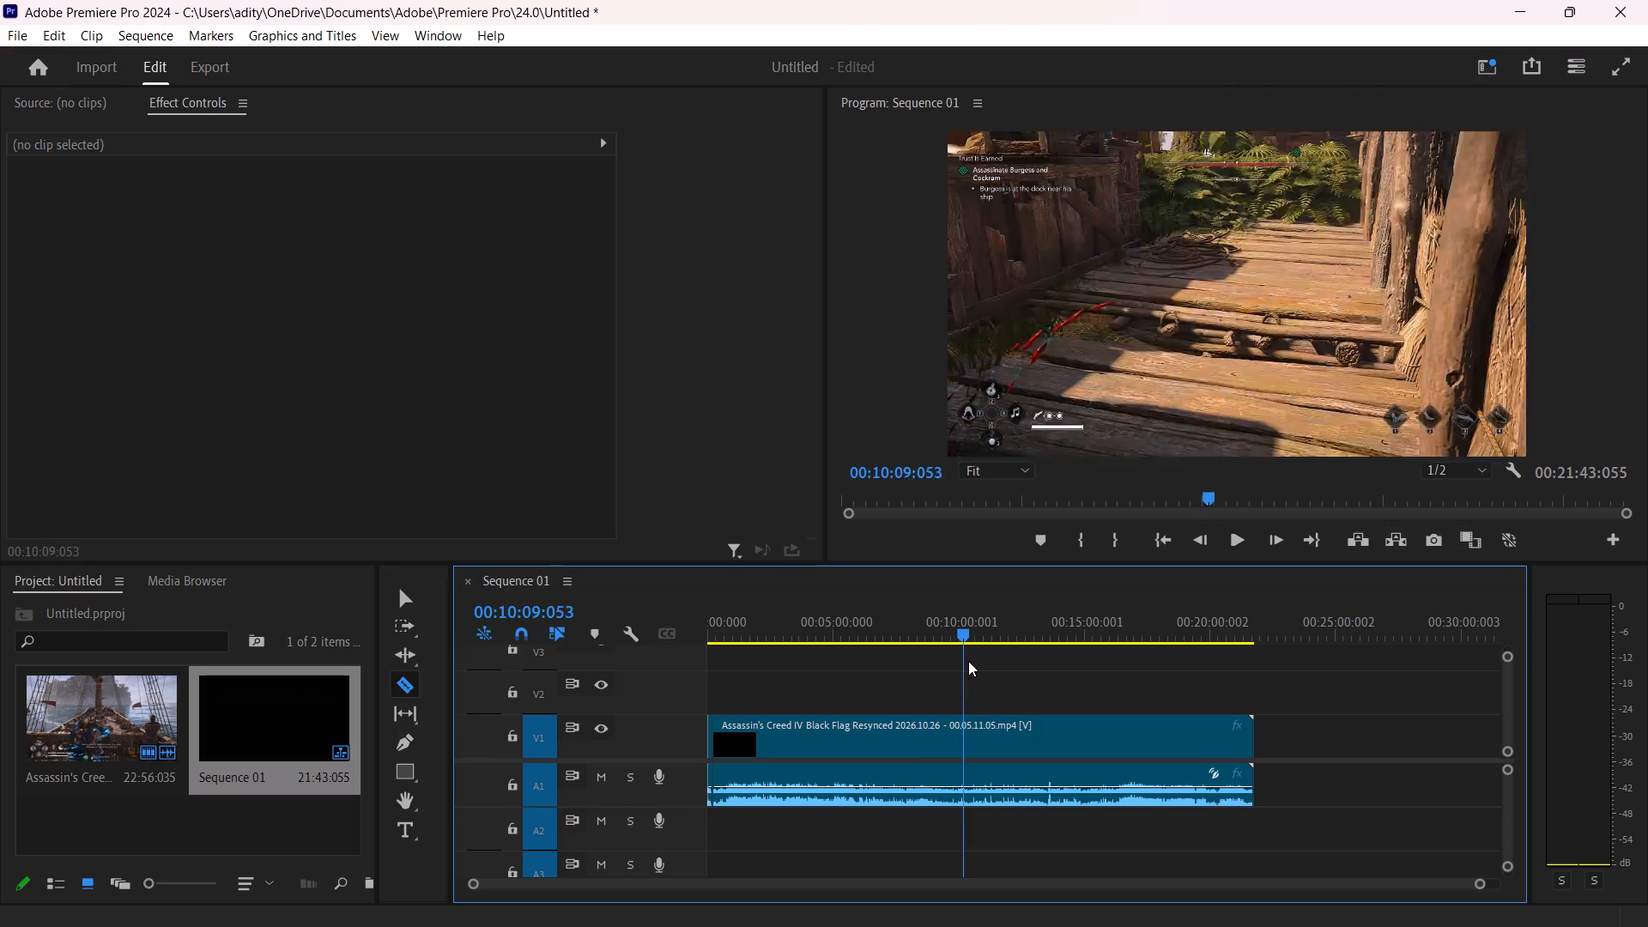
drag(968, 661, 1100, 694)
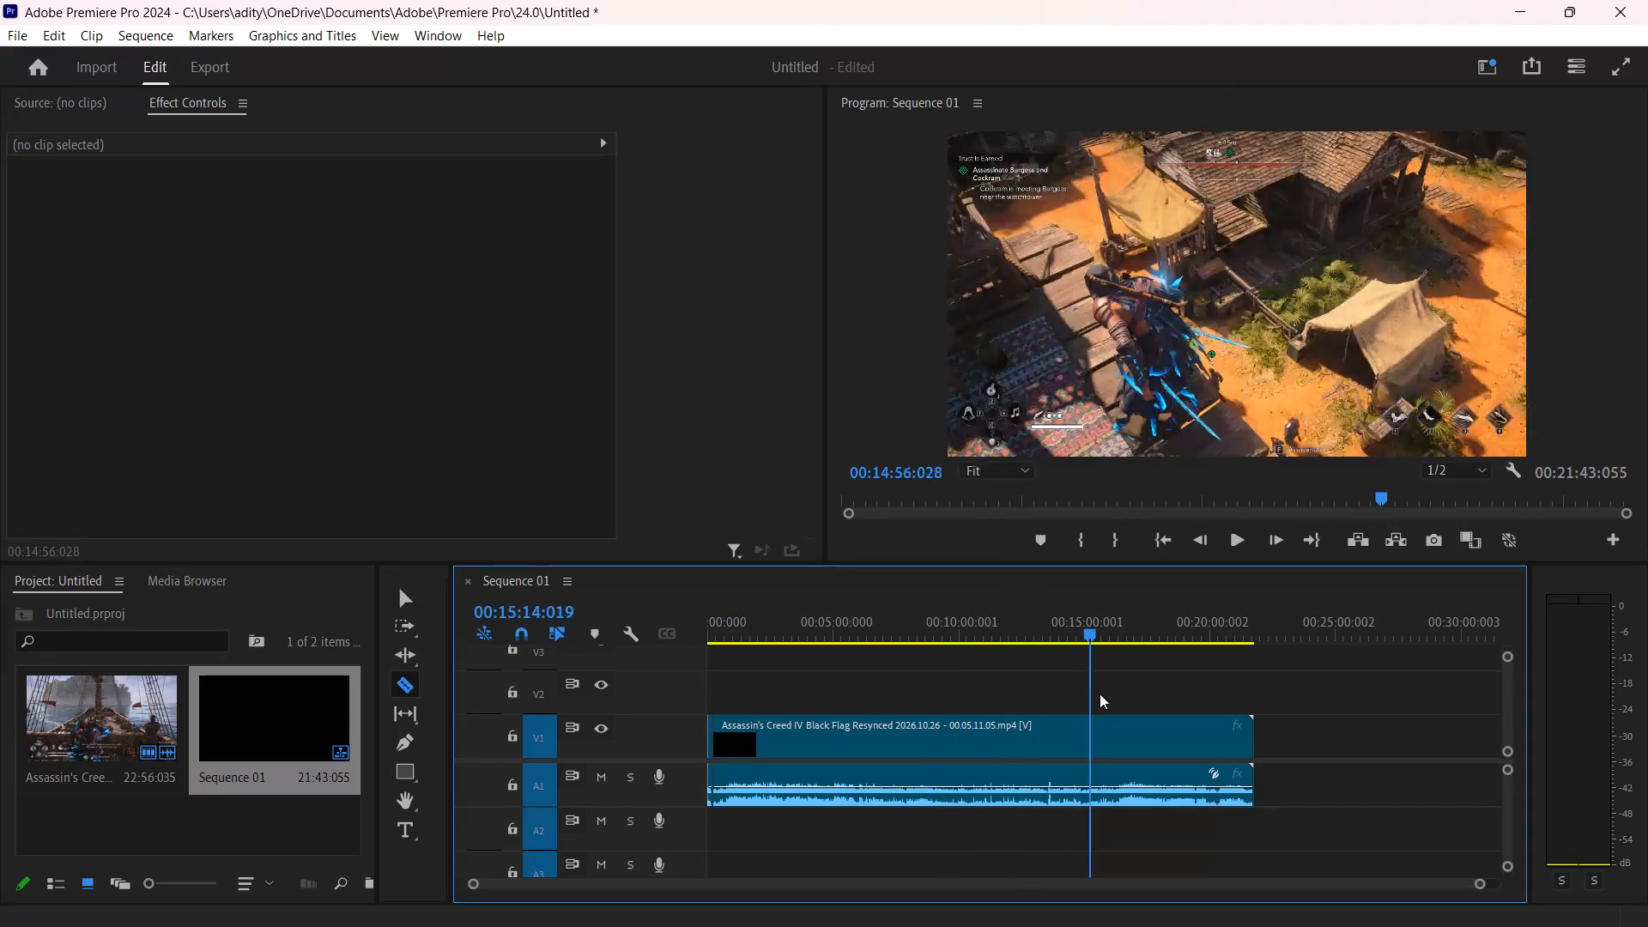
drag(1100, 694, 1198, 727)
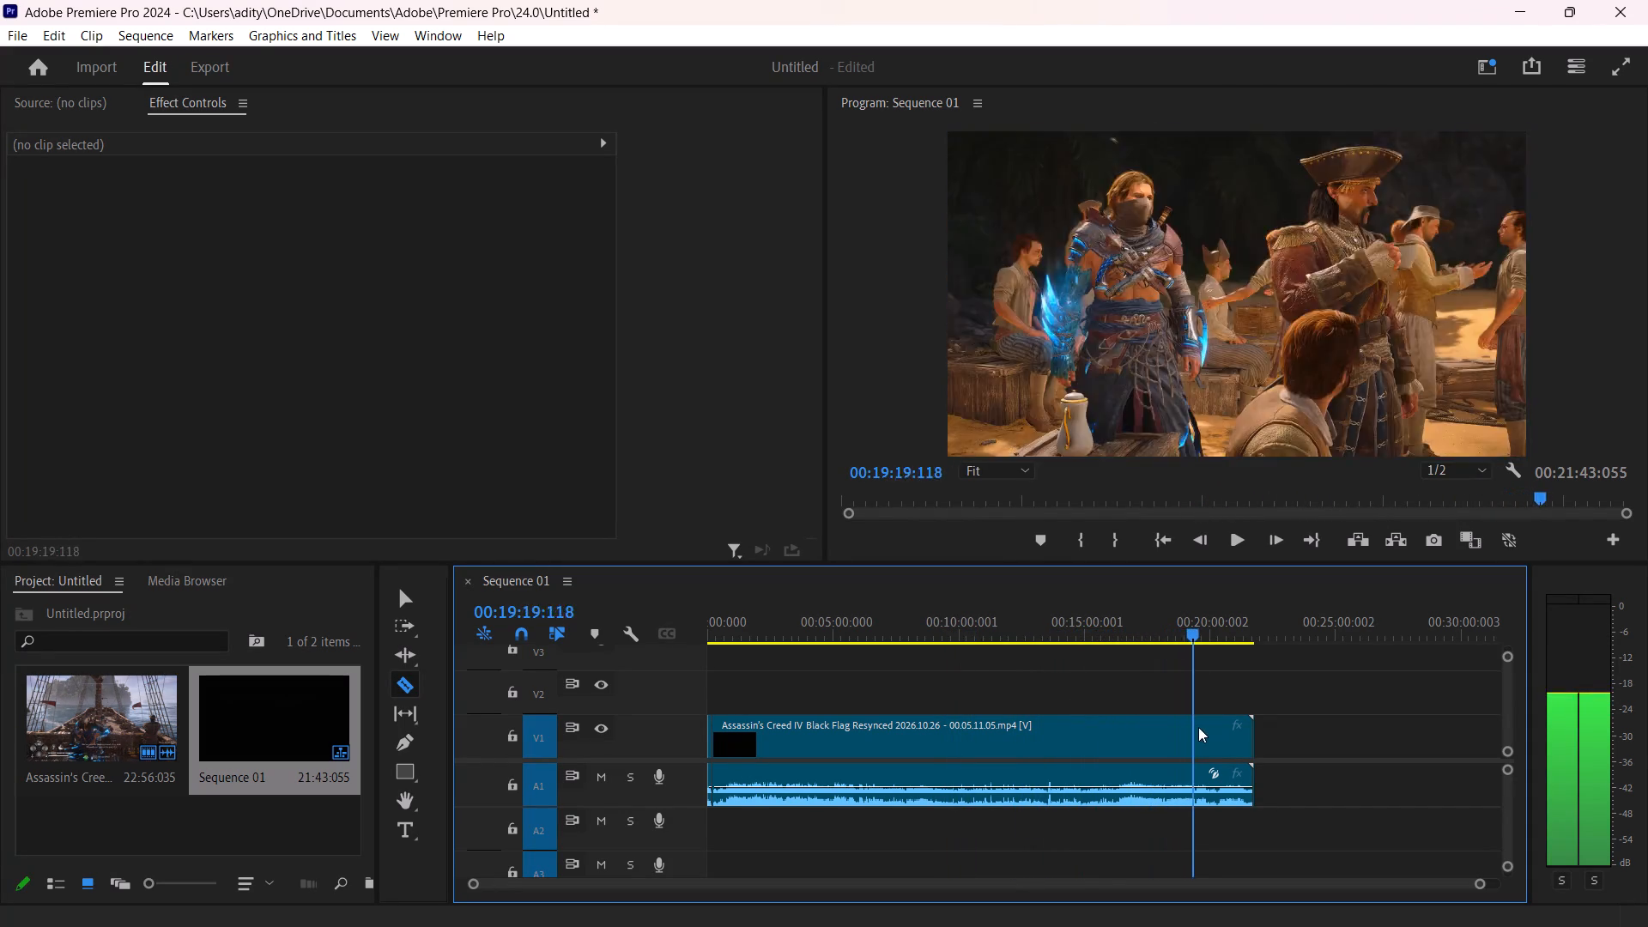
drag(1198, 727, 1201, 730)
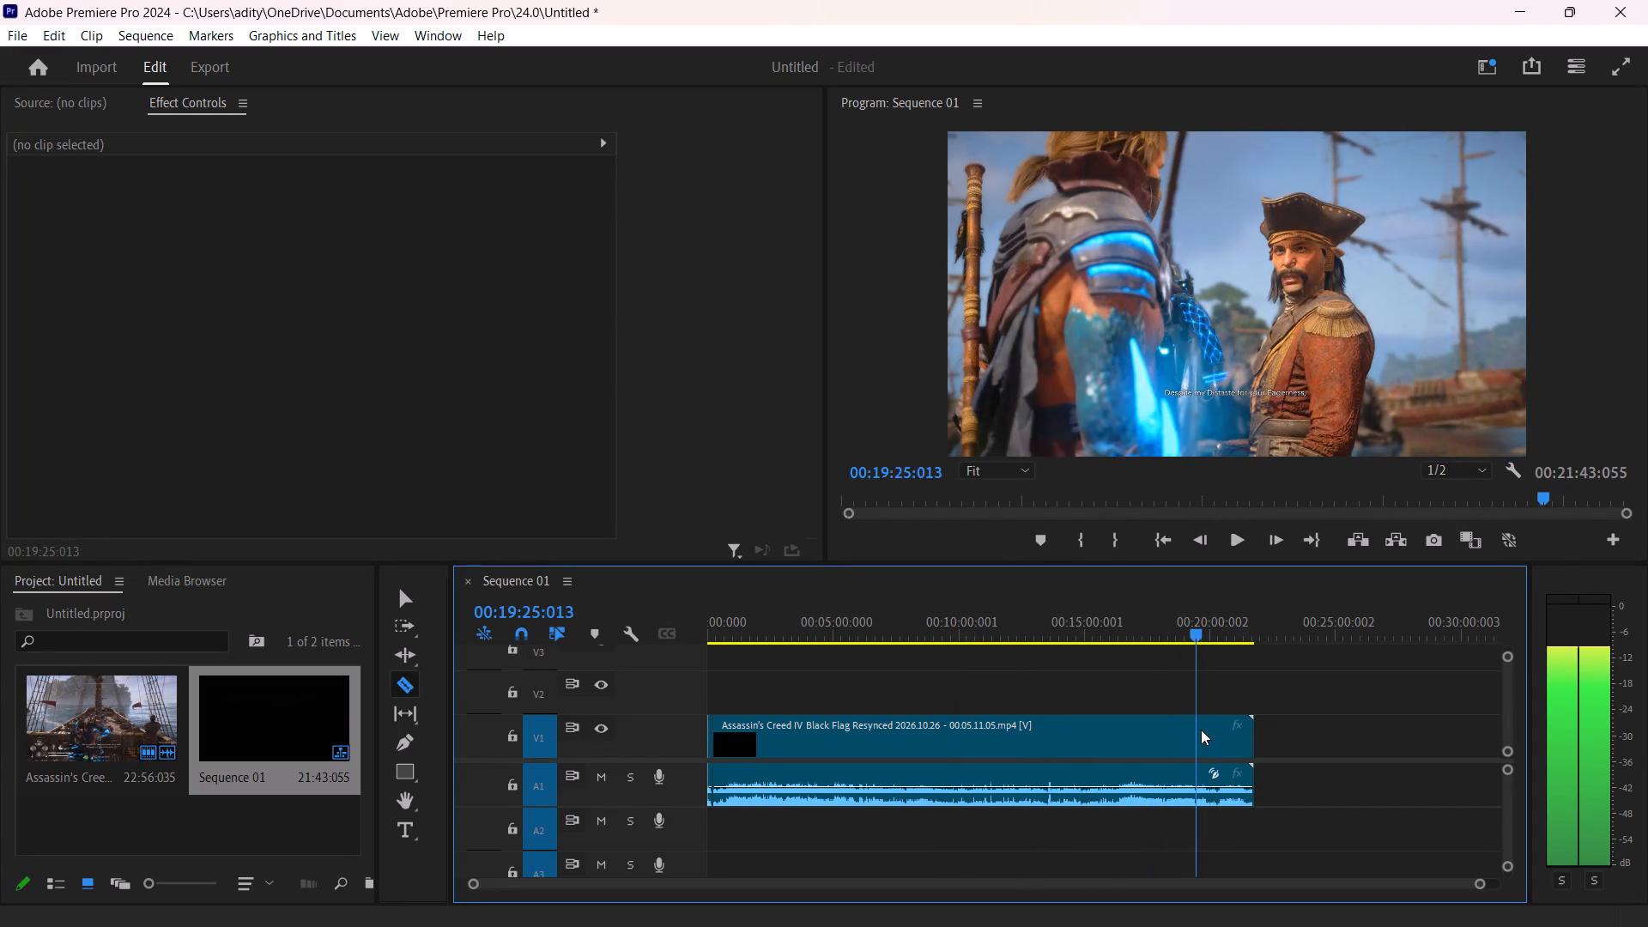
drag(1201, 730, 1185, 726)
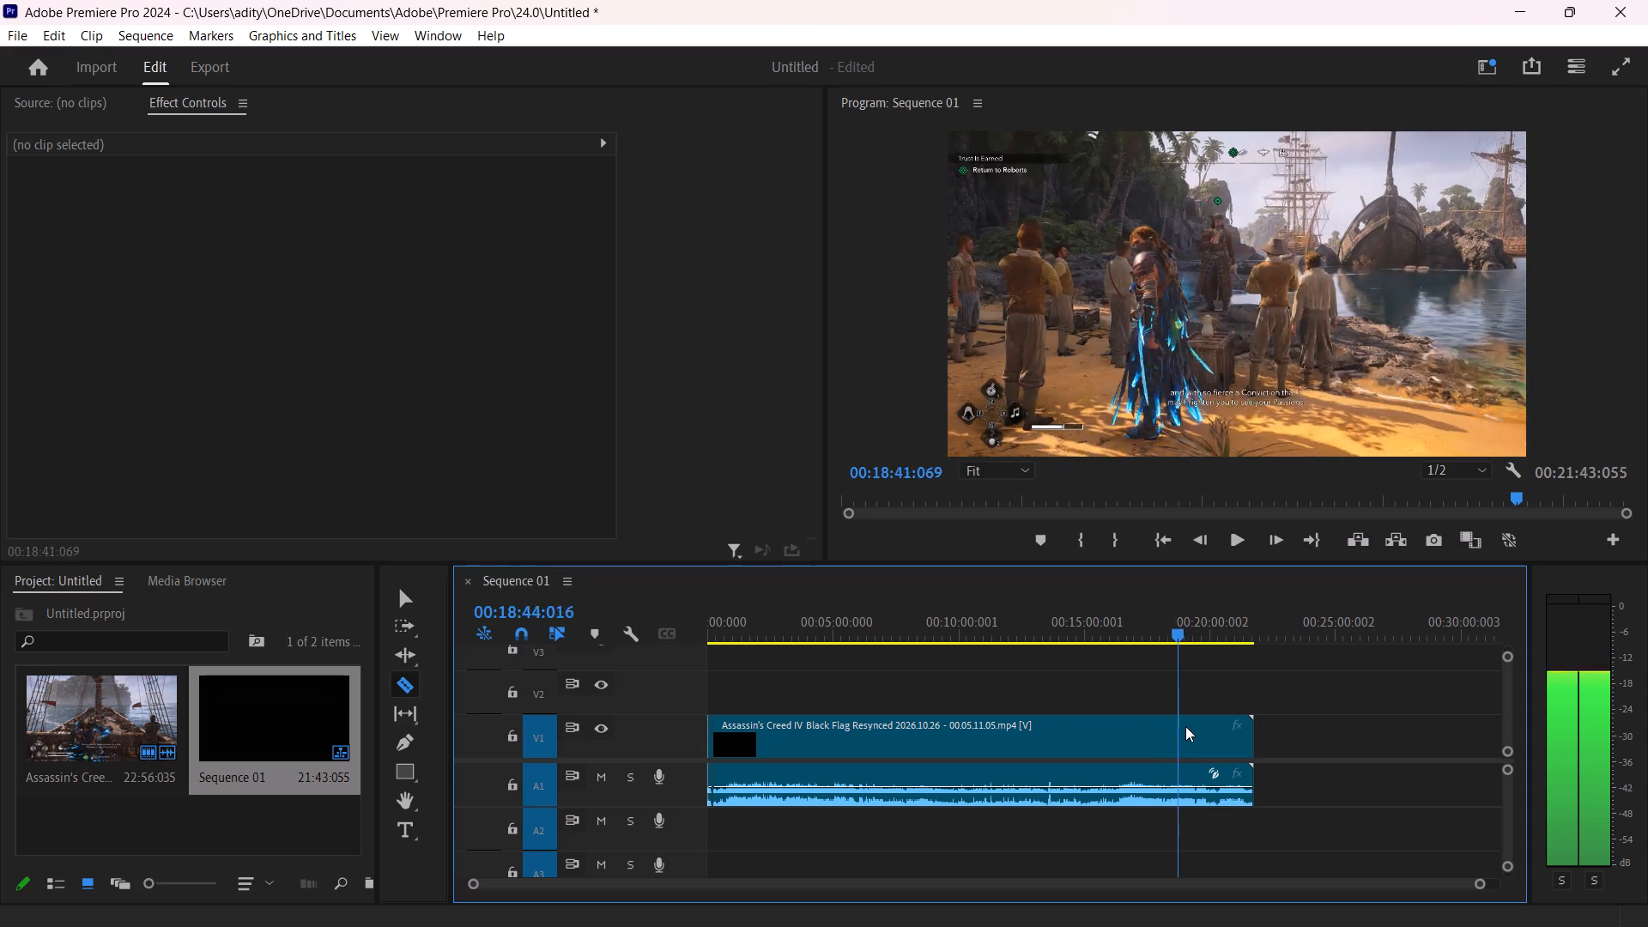
drag(1185, 726, 1212, 729)
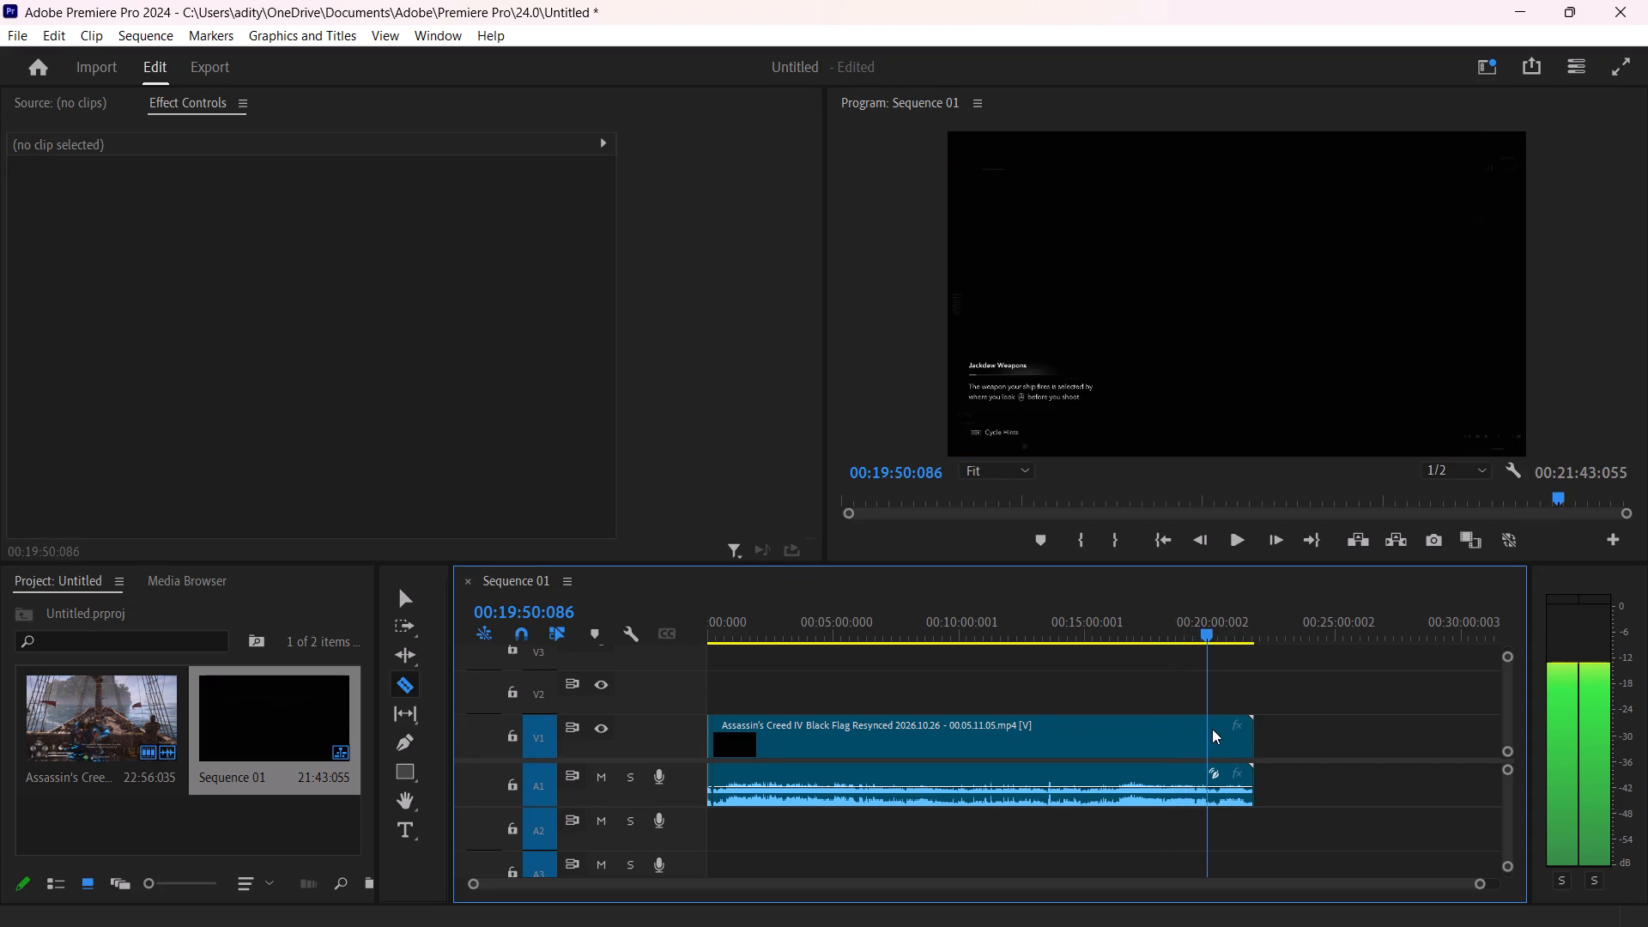
Split the clip at about 00:19:50, at the "Jackdaw Weapons" loading screen.
drag(1212, 729, 1211, 729)
click(1211, 729)
key(space)
key(space)
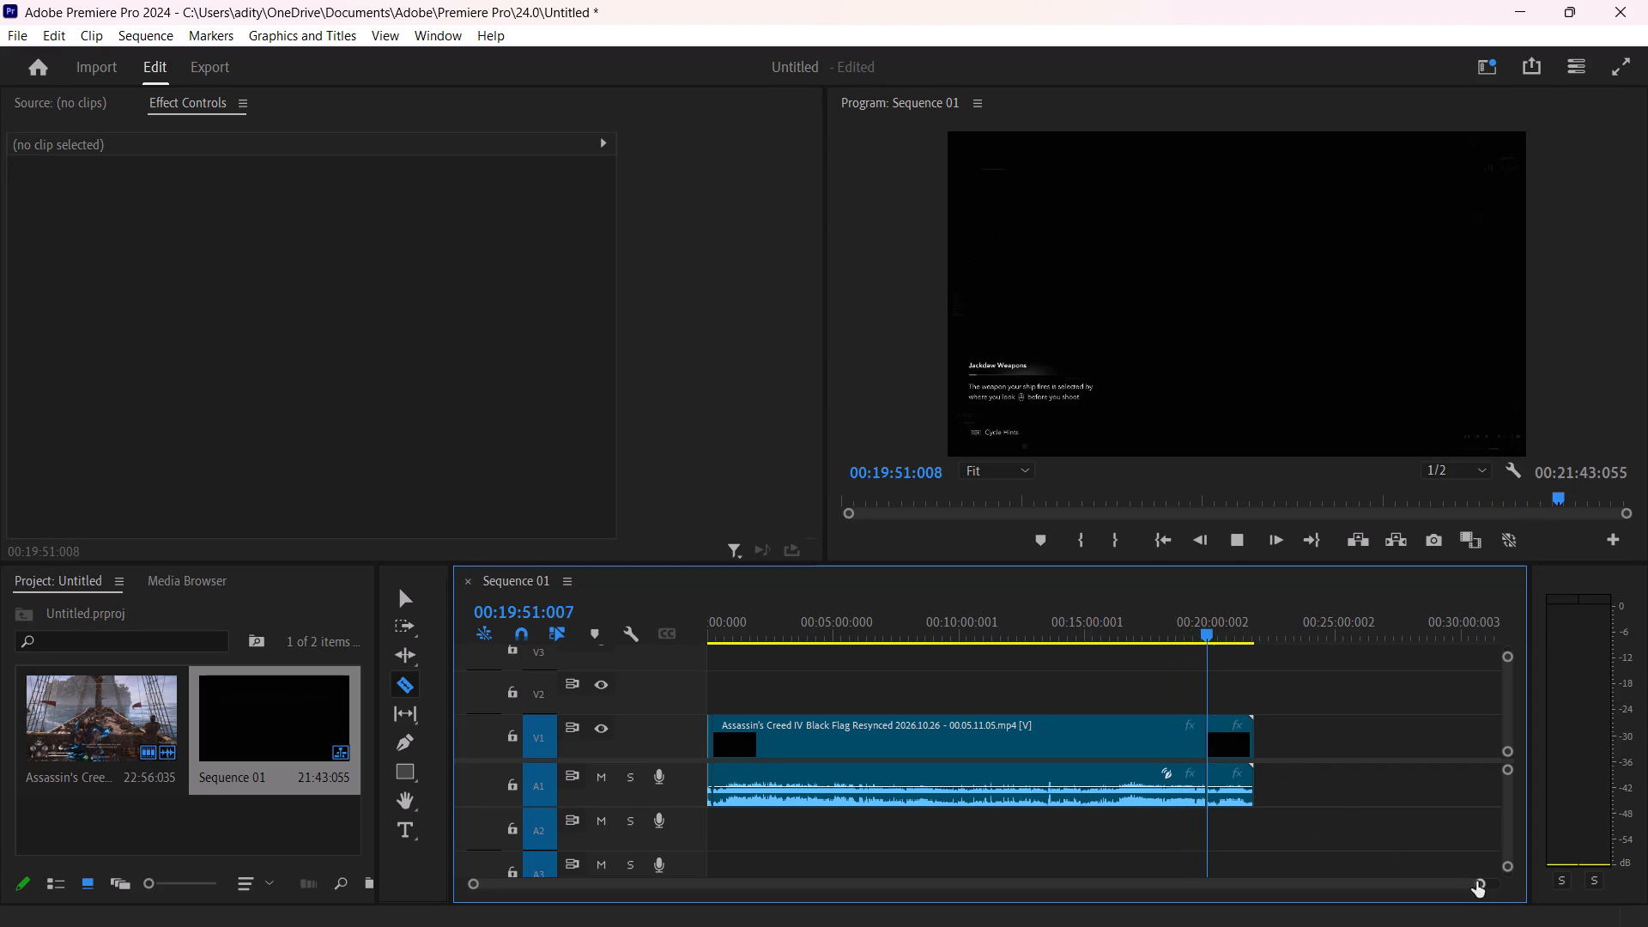
Split the clip at 00:19:48:056, where the cutscene has faded to black just before the "Jackdaw Weapons" loading screen.
drag(1481, 887, 1100, 871)
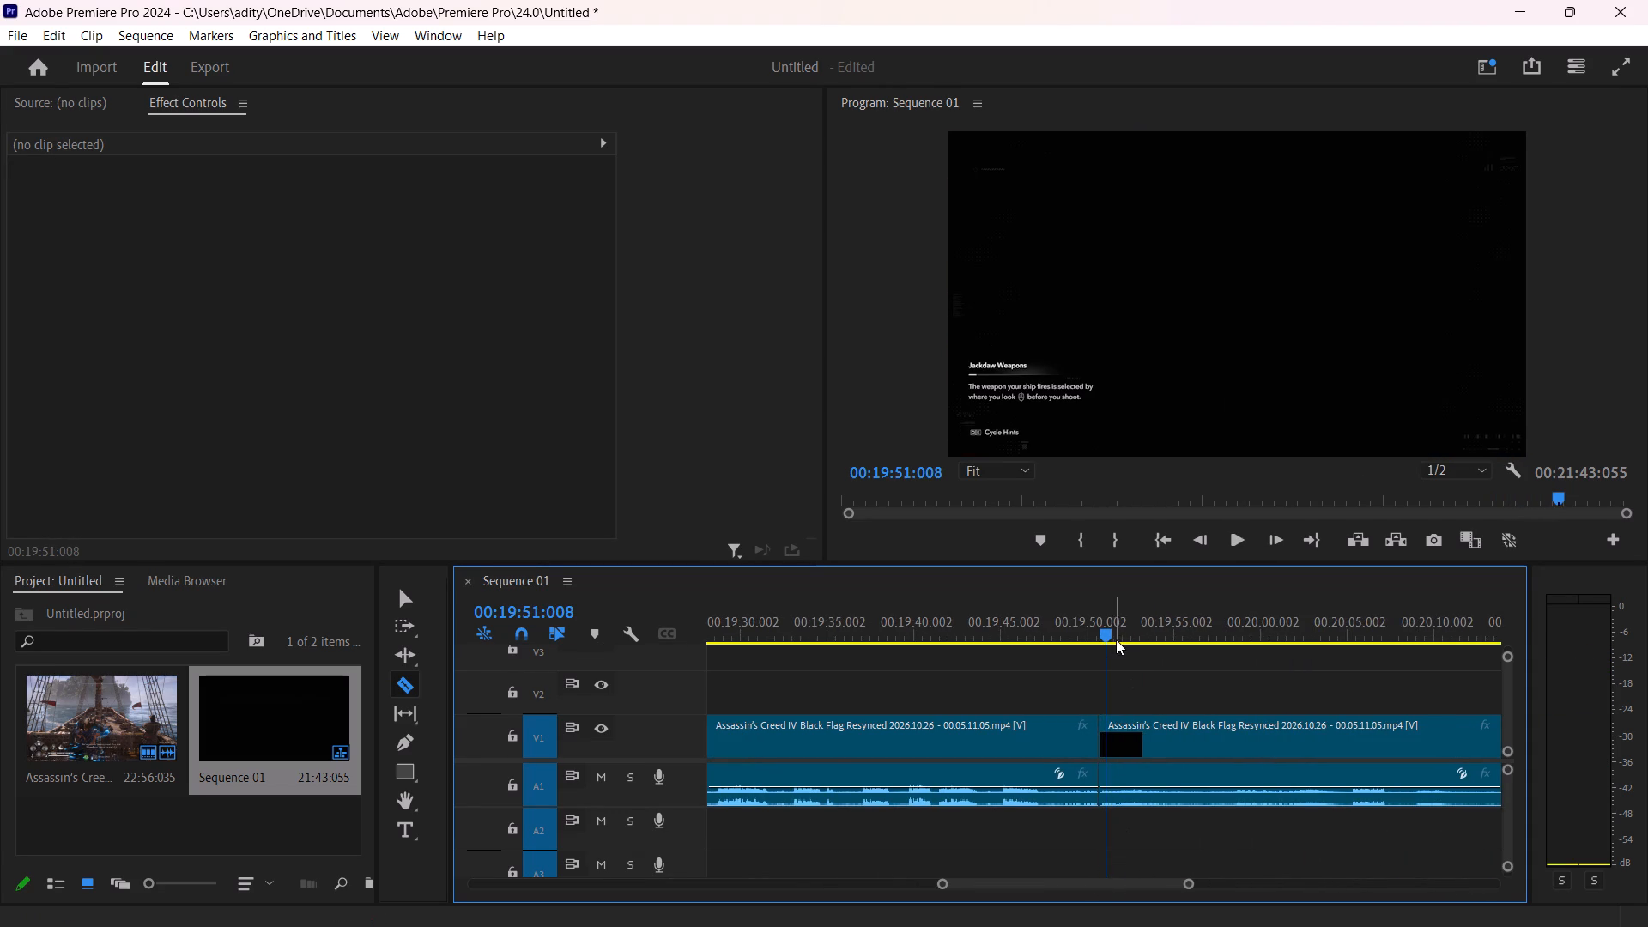
drag(1112, 631, 1041, 666)
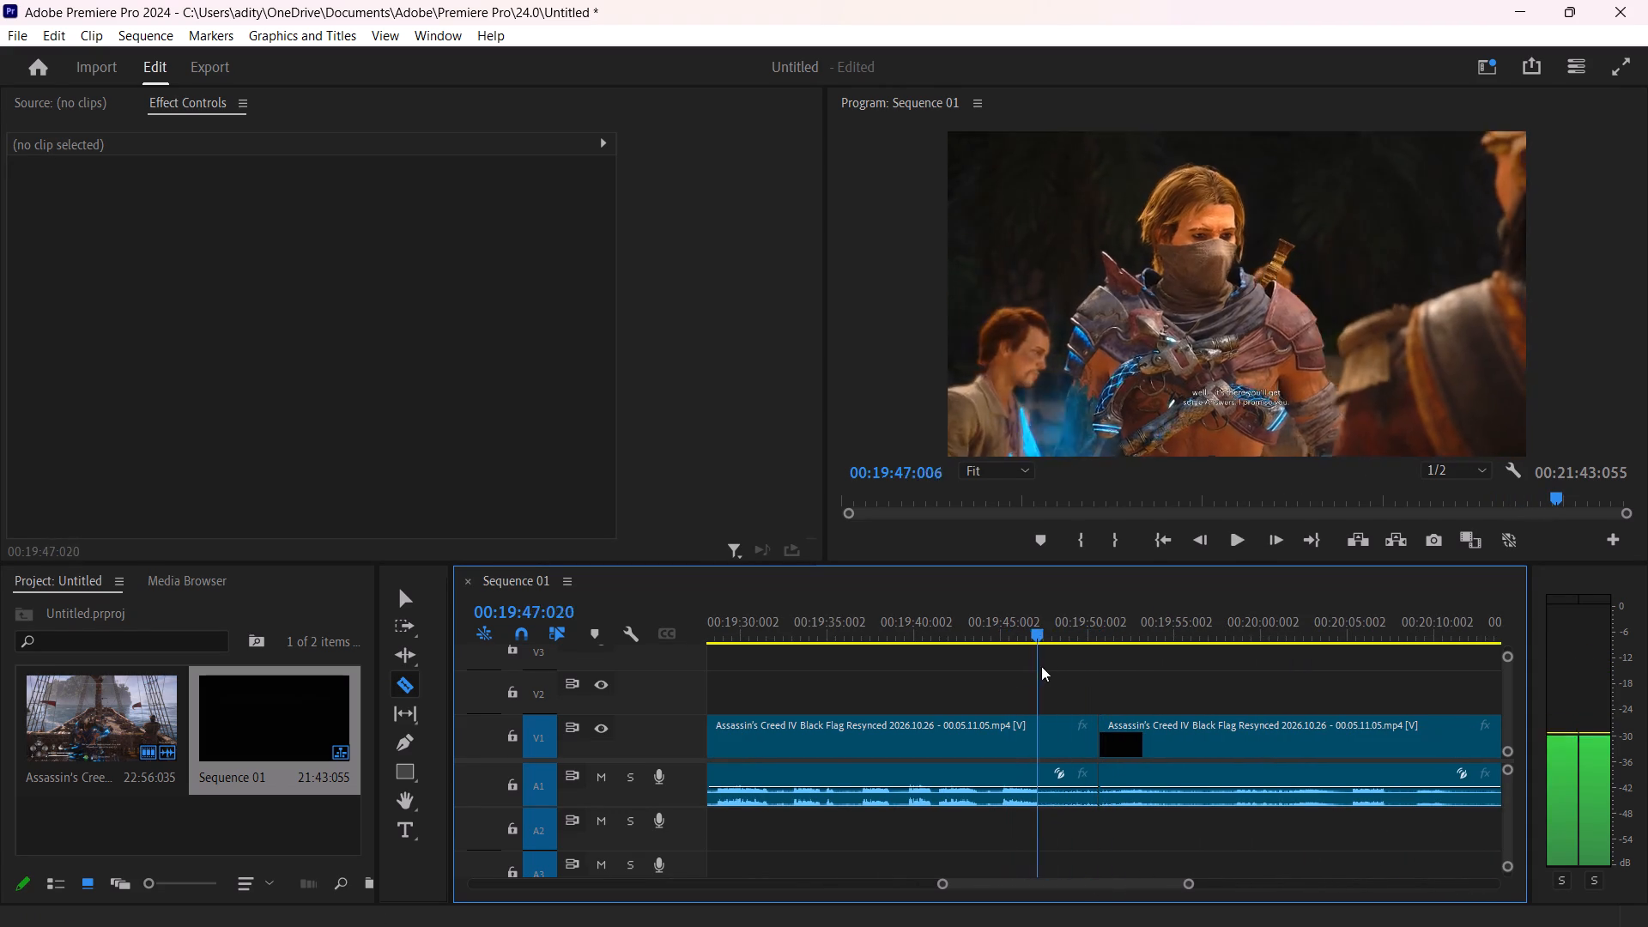
drag(1041, 666, 1040, 678)
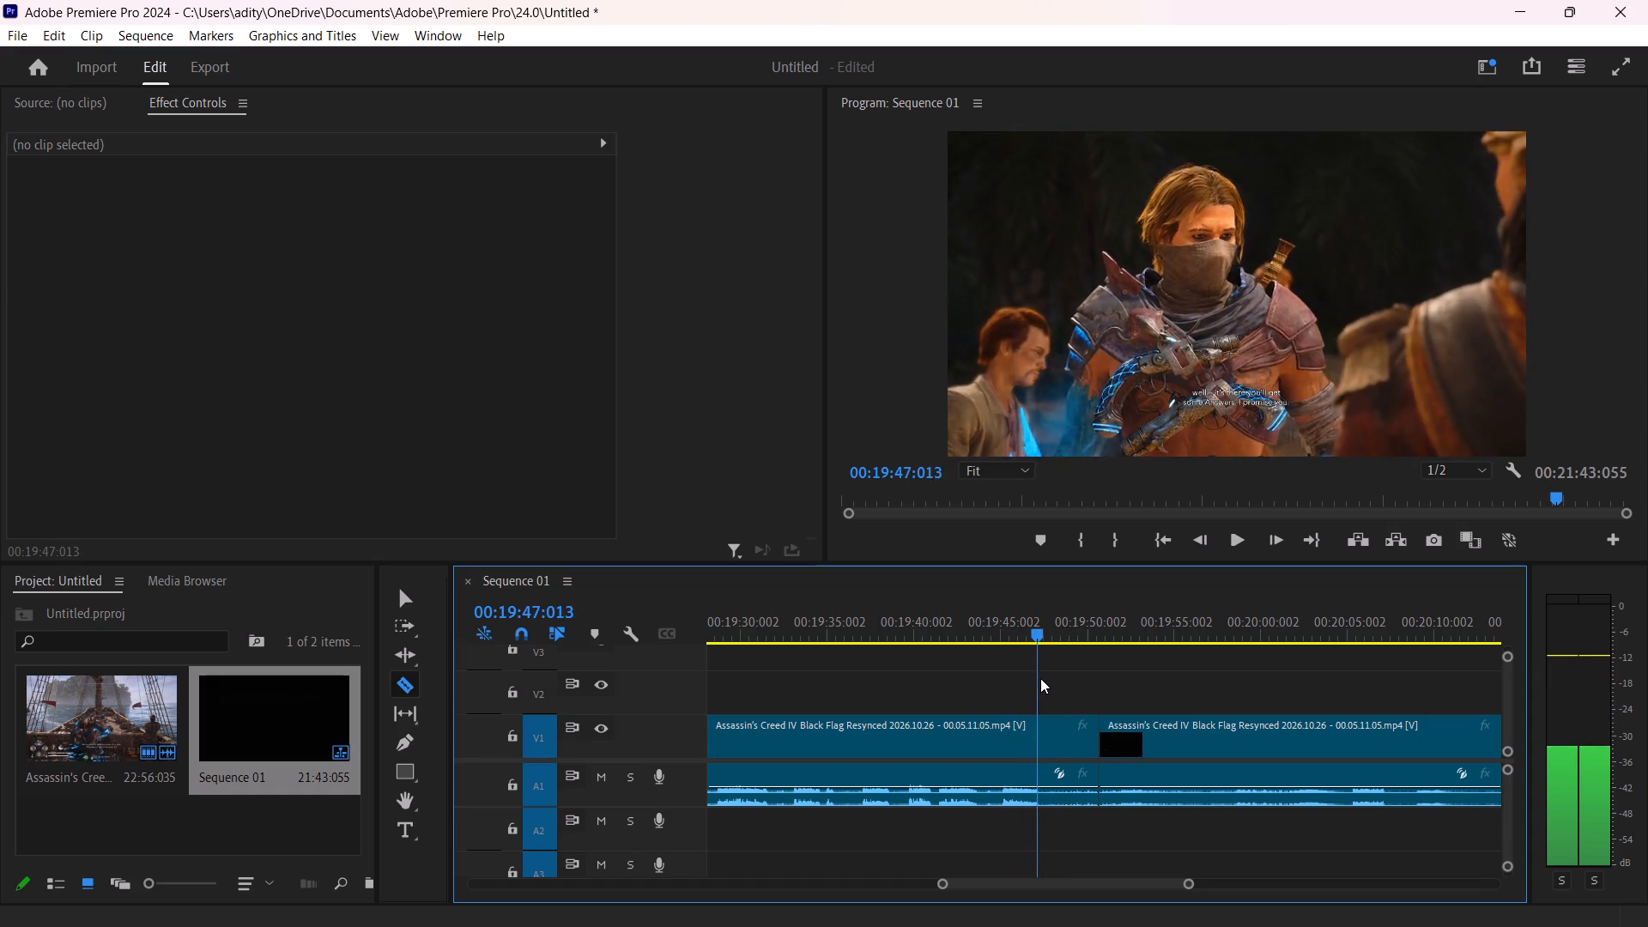
drag(1040, 678, 1043, 678)
key(space)
key(space)
key(space)
key(space)
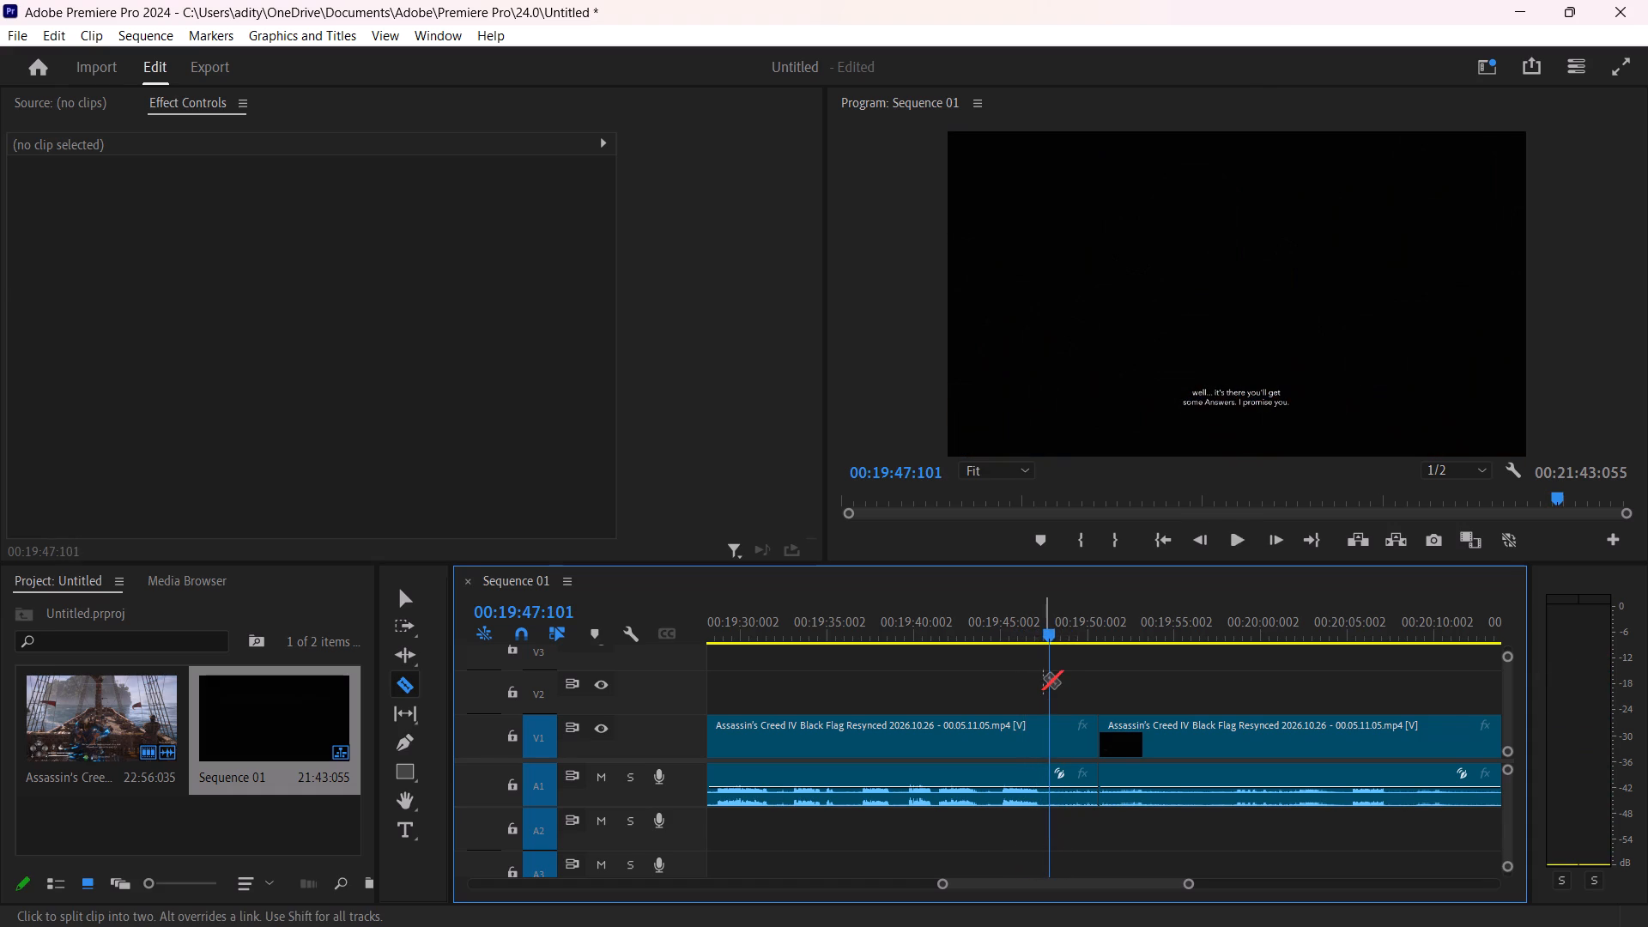
key(Left)
key(space)
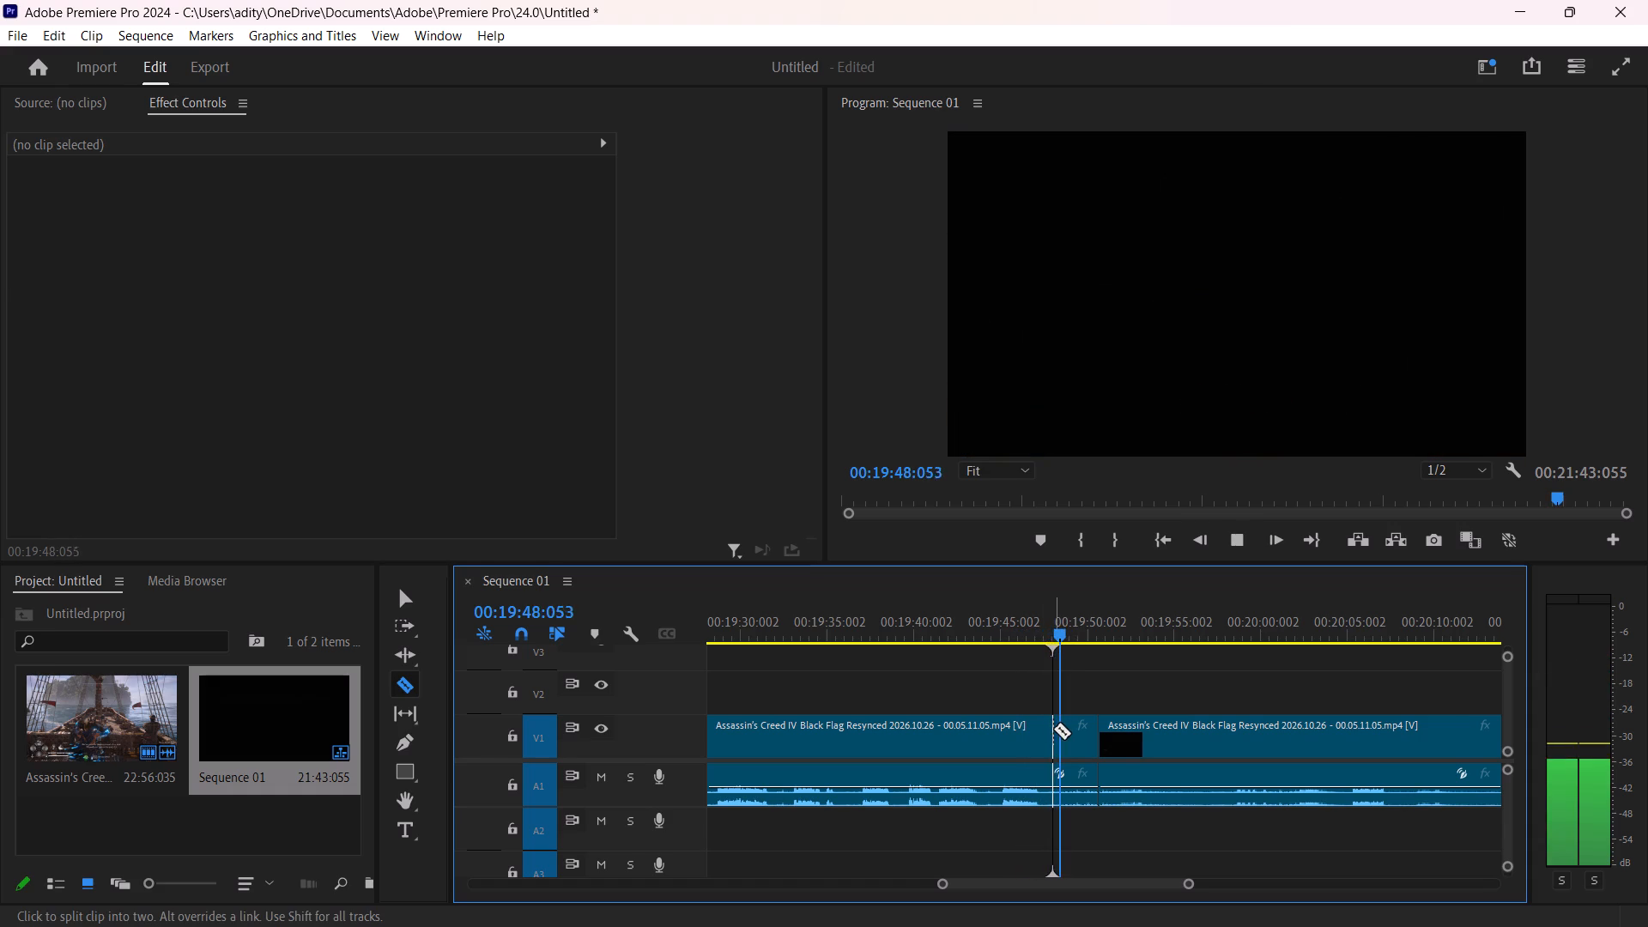
key(space)
key(space)
key(space)
key(Left)
key(Left)
key(Left)
key(Left)
key(Left)
key(Left)
key(Left)
key(Left)
key(Left)
key(Left)
key(Left)
key(Left)
key(Left)
key(Left)
key(Left)
key(Left)
key(Left)
key(Left)
key(Left)
key(Left)
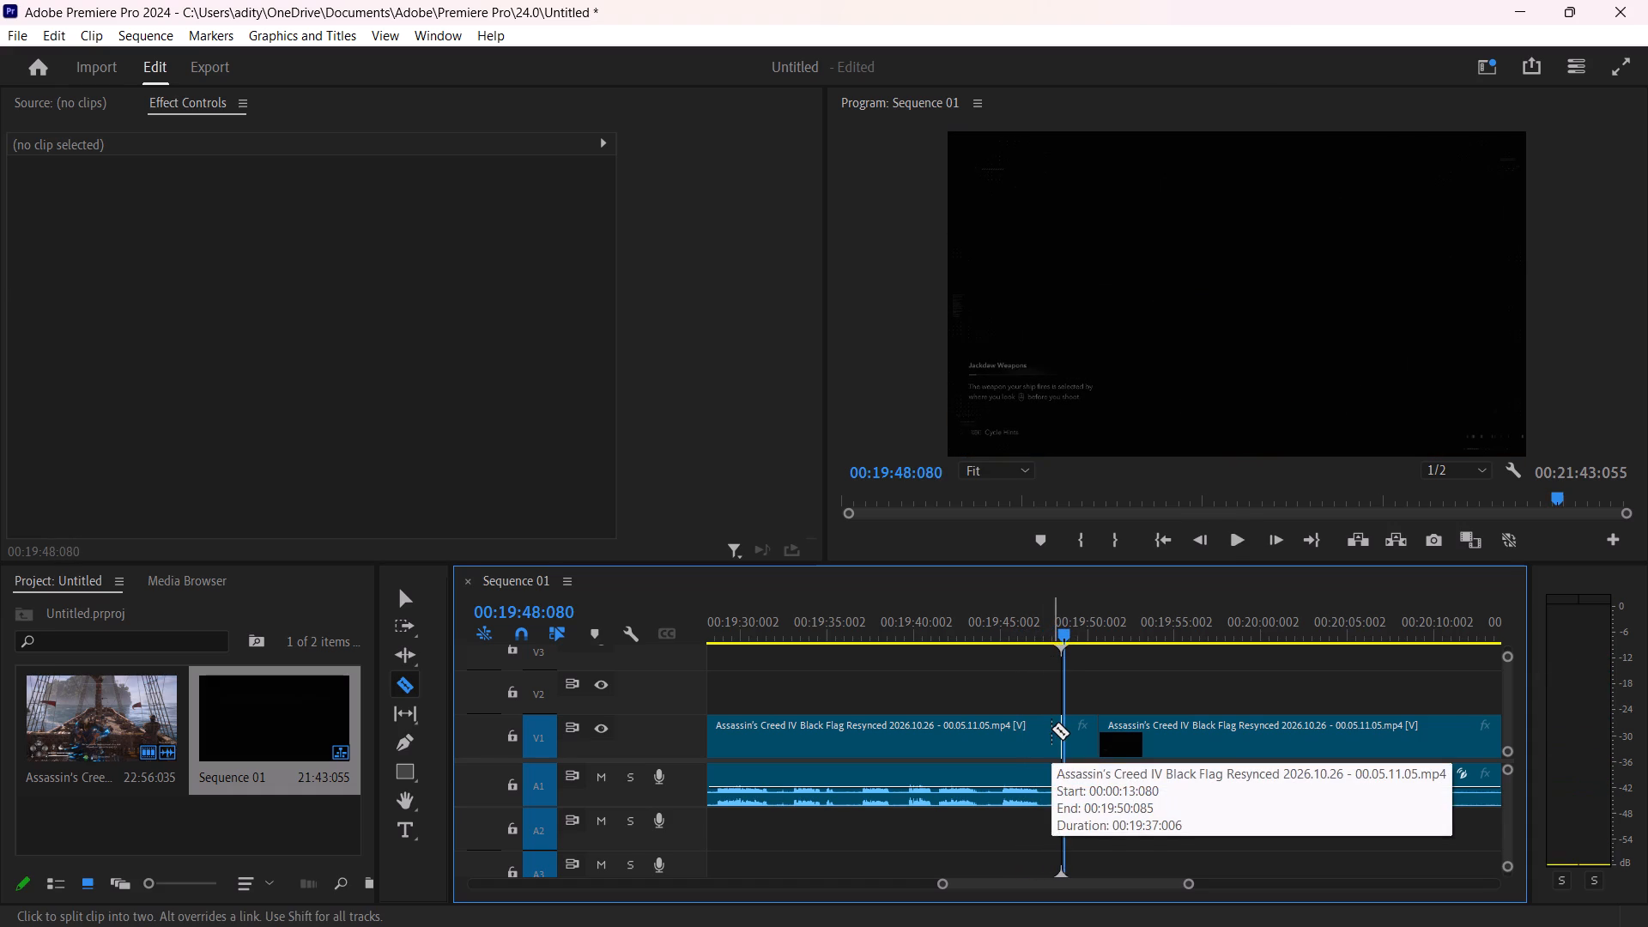
key(Right)
key(Right)
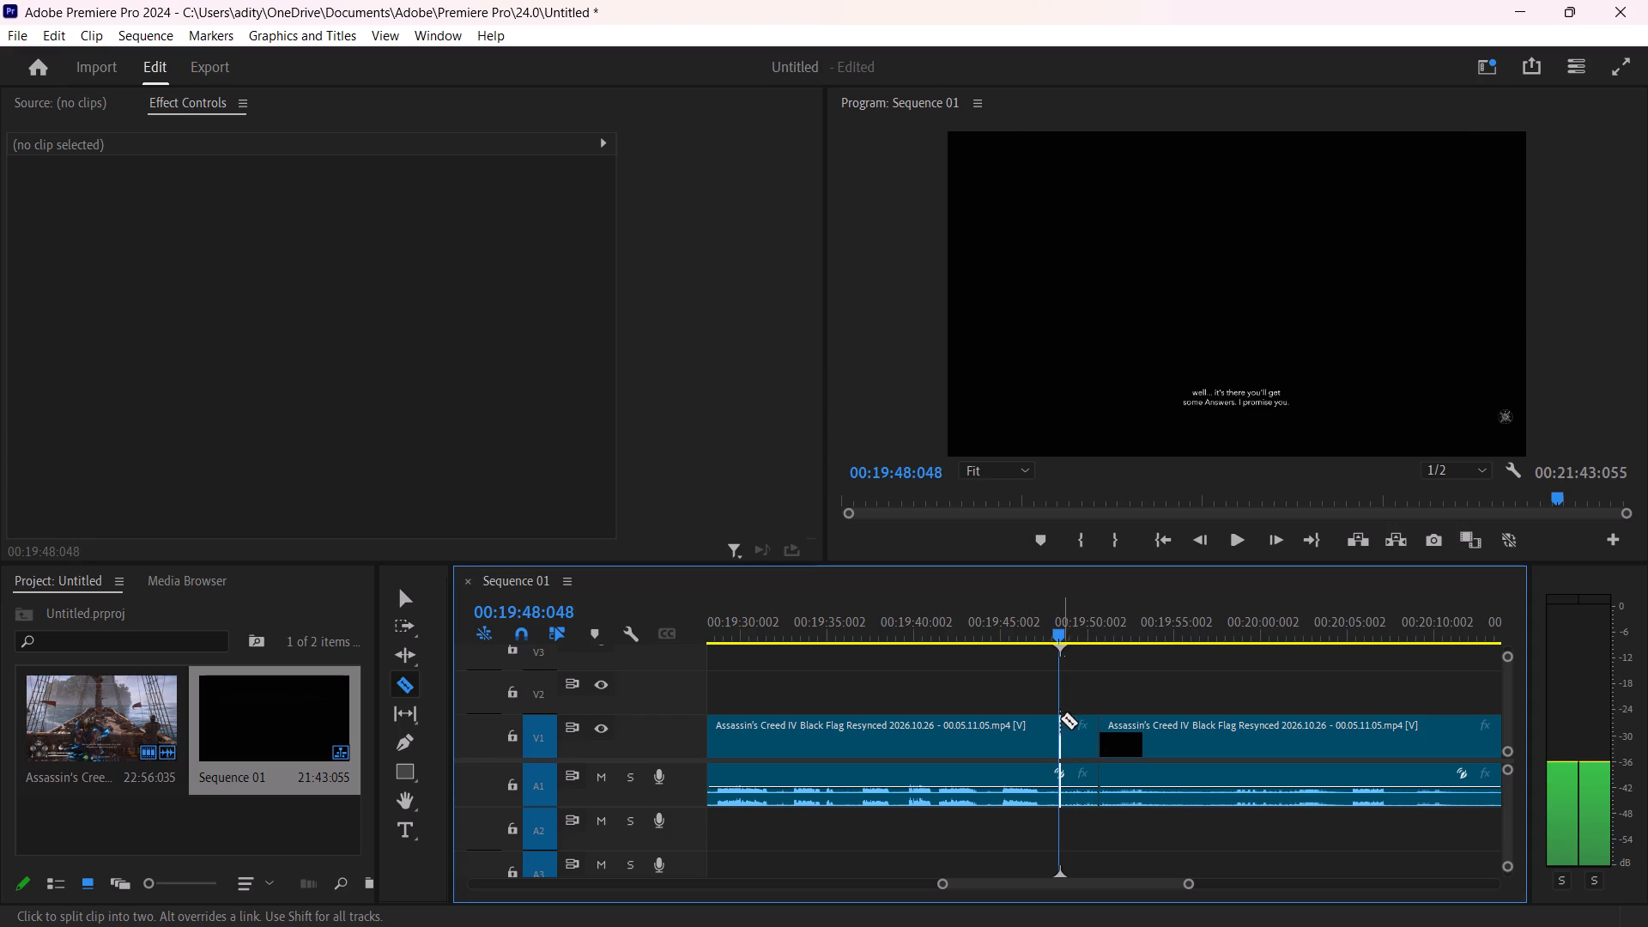
key(Right)
key(Right)
key(Right)
key(Right)
key(Right)
key(Right)
key(Right)
key(Right)
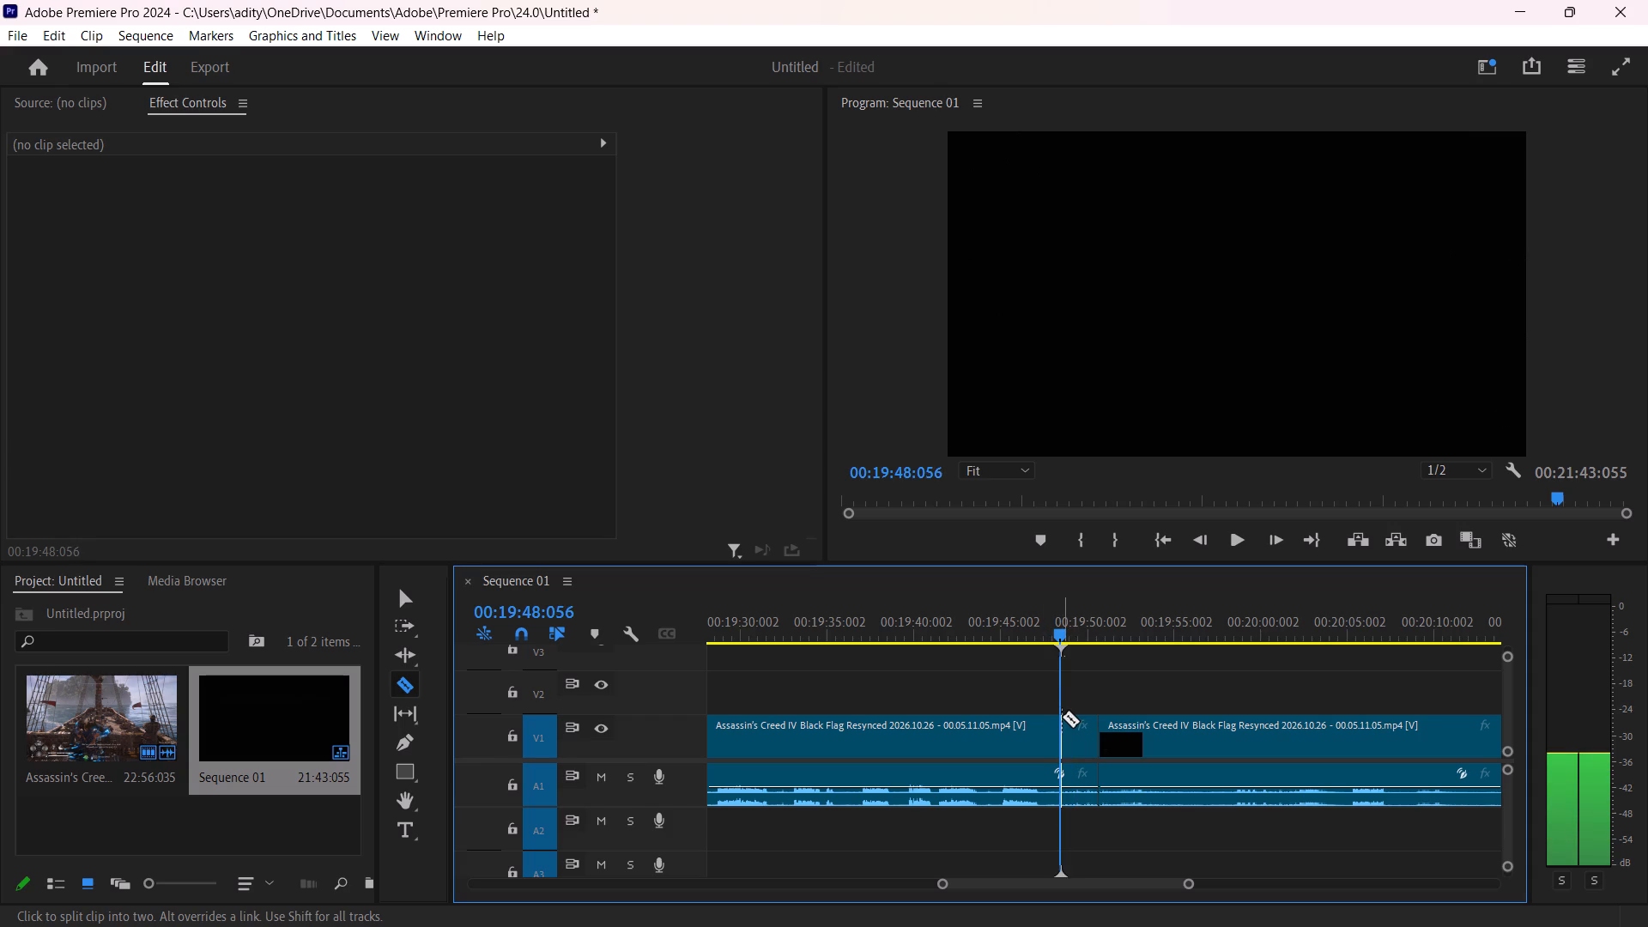
click(1063, 721)
Split the clip at 00:20:01:033, in the black after the "Jackdaw Weapons" loading screen.
key(space)
drag(1061, 634, 1190, 673)
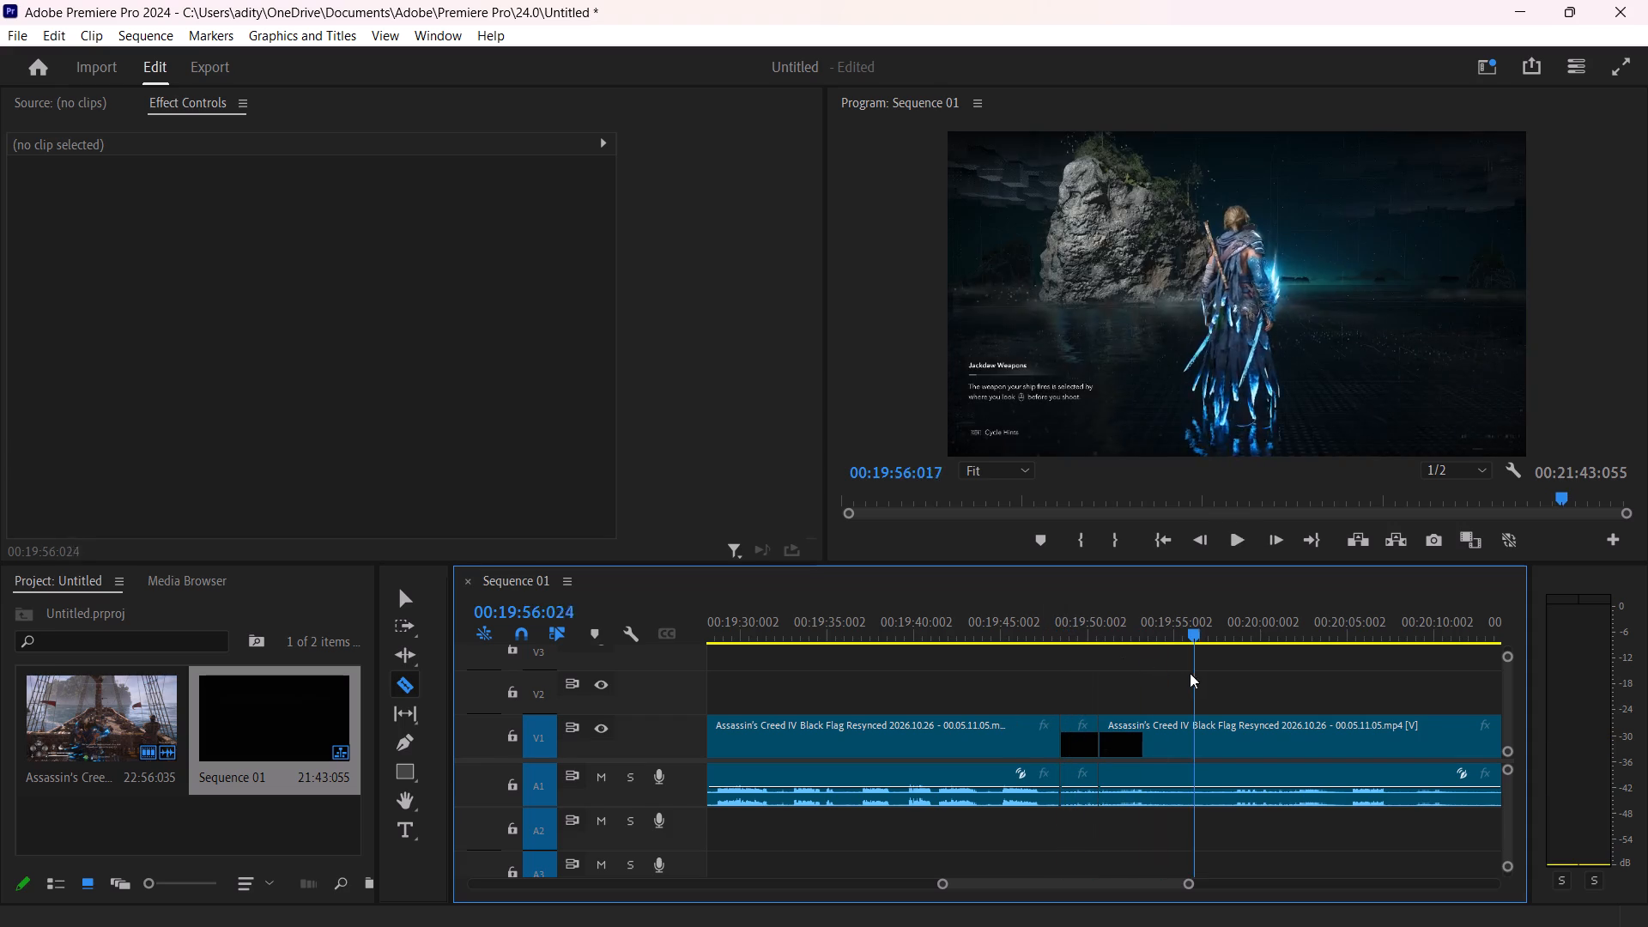
drag(1190, 673, 1316, 730)
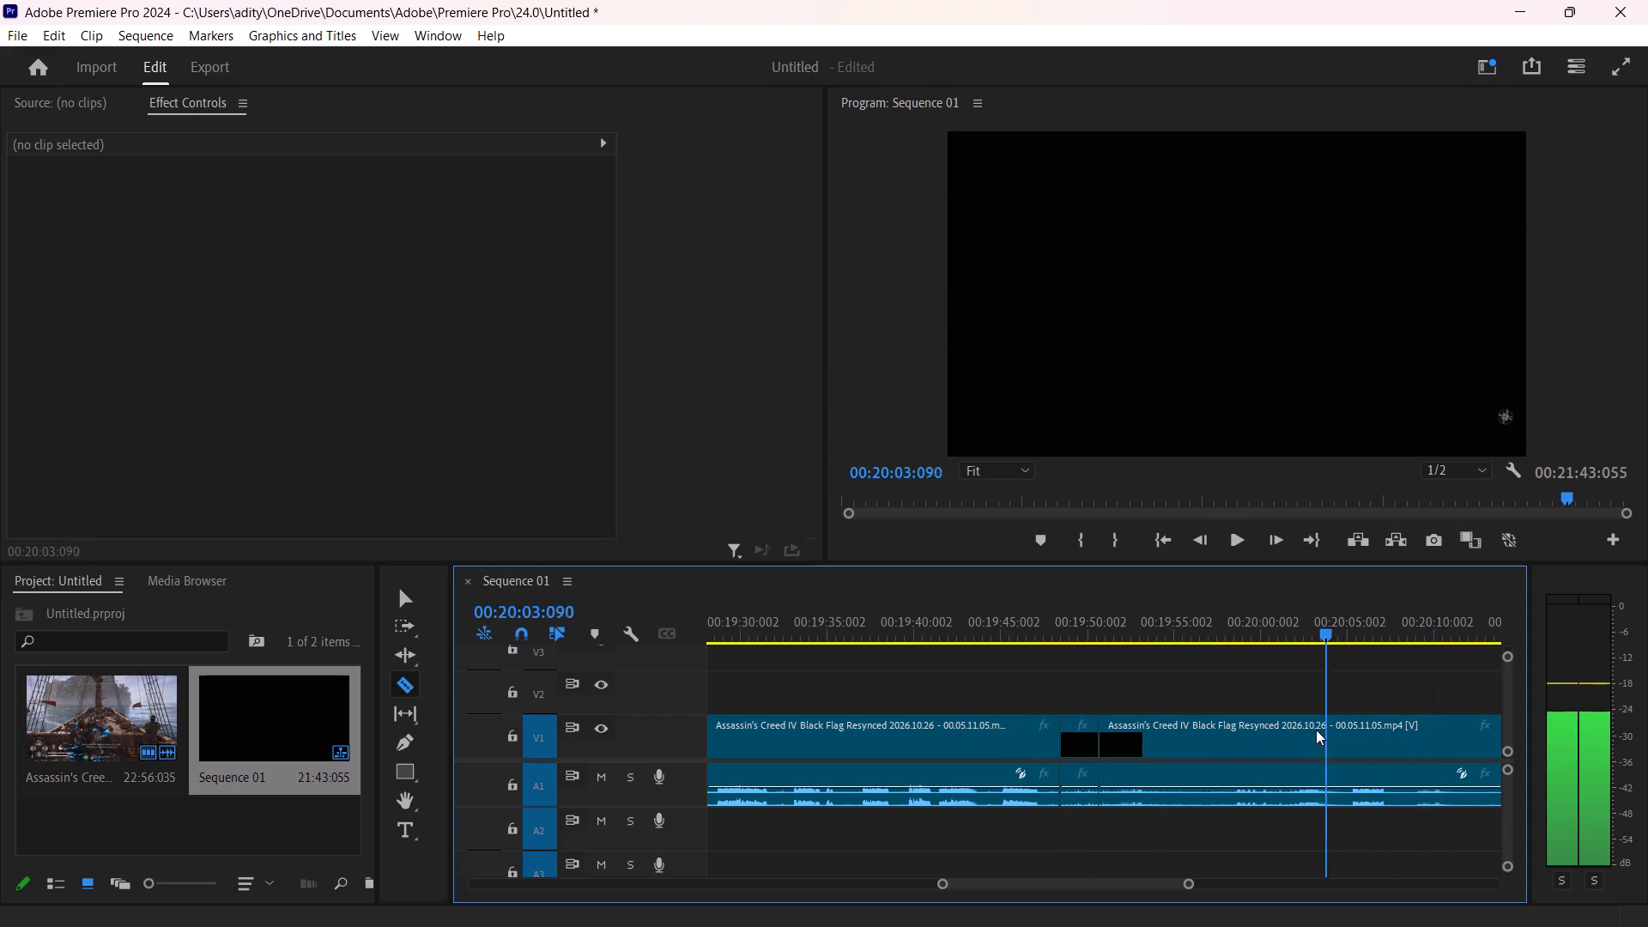
drag(1316, 730, 1276, 727)
click(1282, 727)
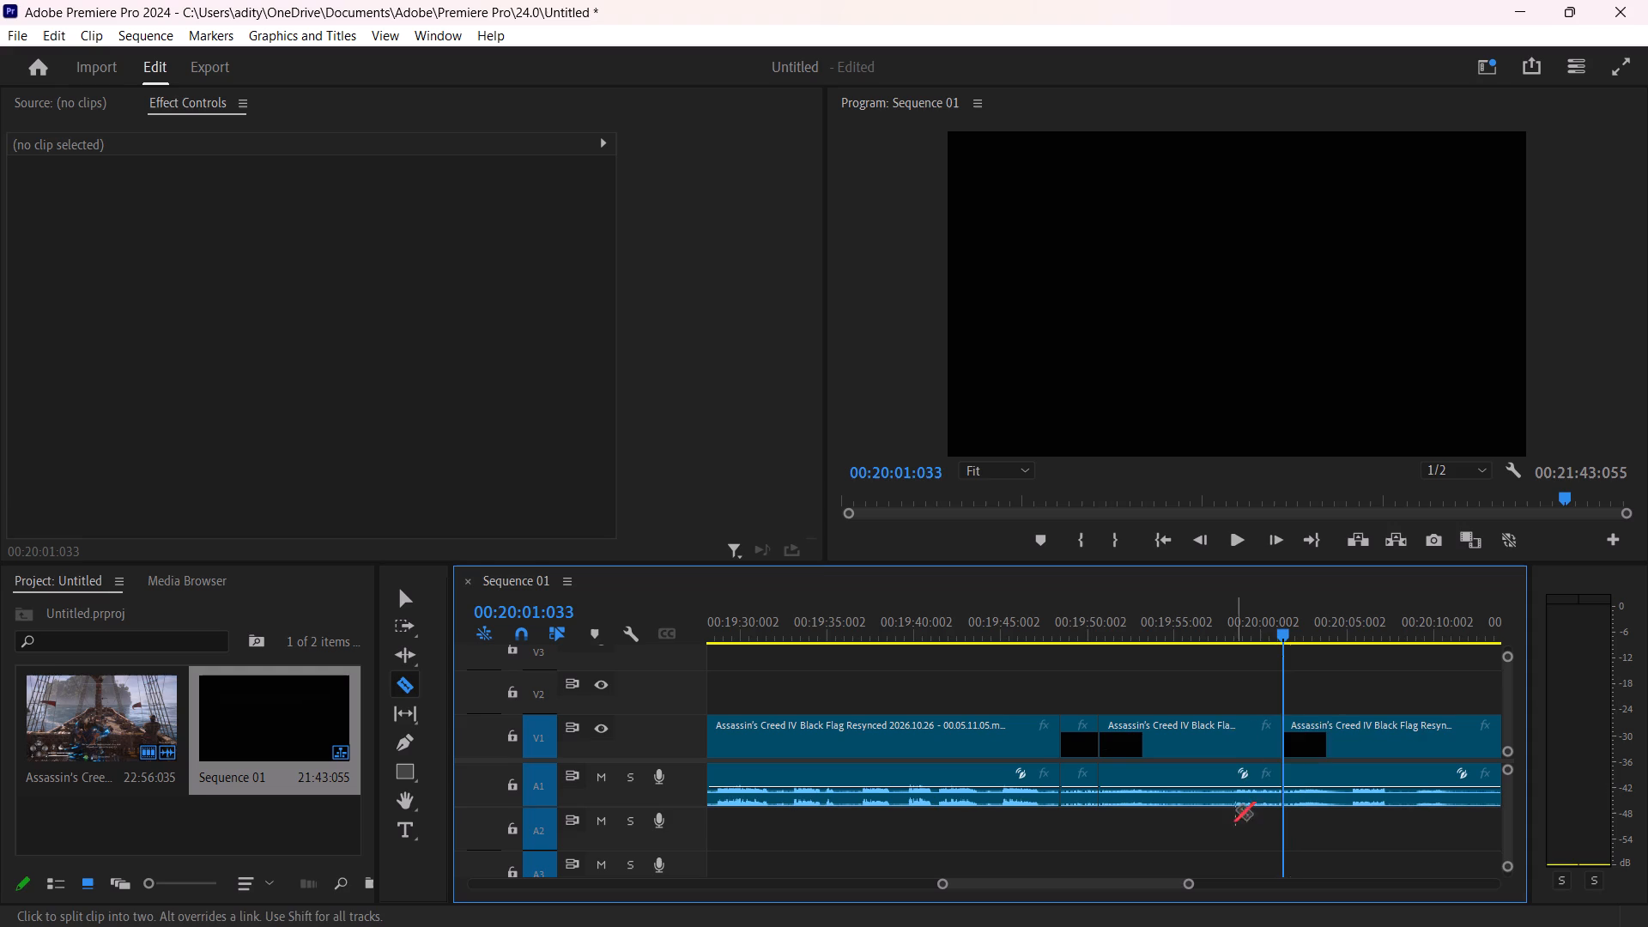
Ripple delete the two loading-screen pieces between the 00:19:48:056 and 00:20:01:033 cuts.
drag(1246, 821, 1027, 725)
key(v)
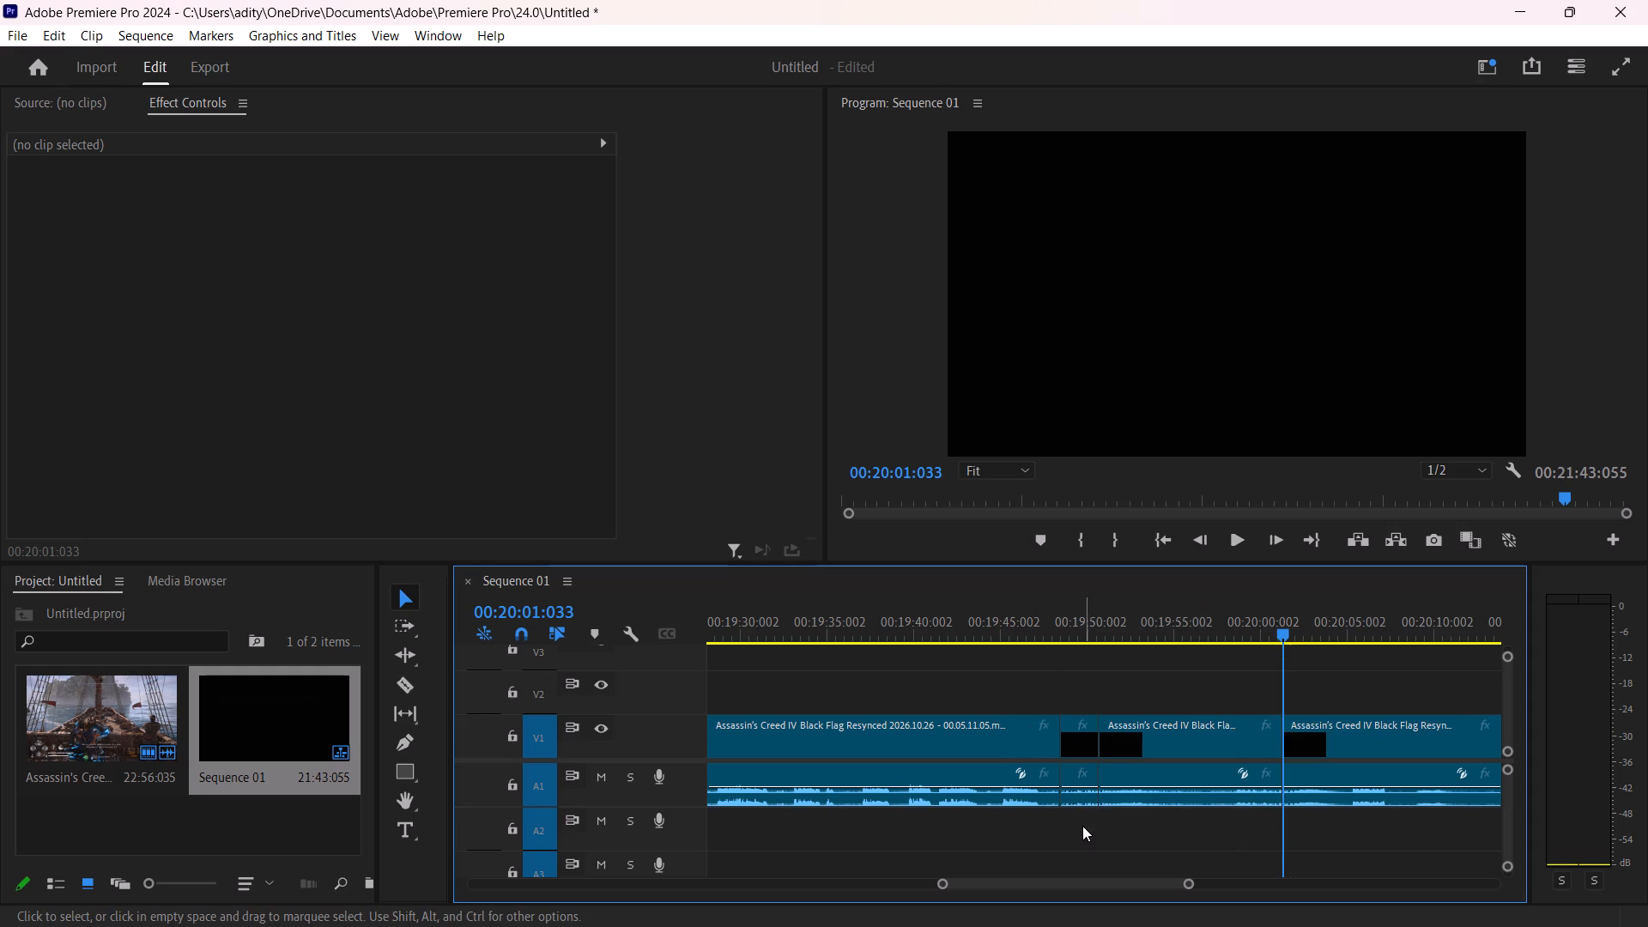
drag(1078, 824, 1241, 734)
right_click(1241, 733)
click(1384, 158)
Play back the new join, split the clip at 00:19:52:014, and ripple delete the leftover black piece after the join.
key(space)
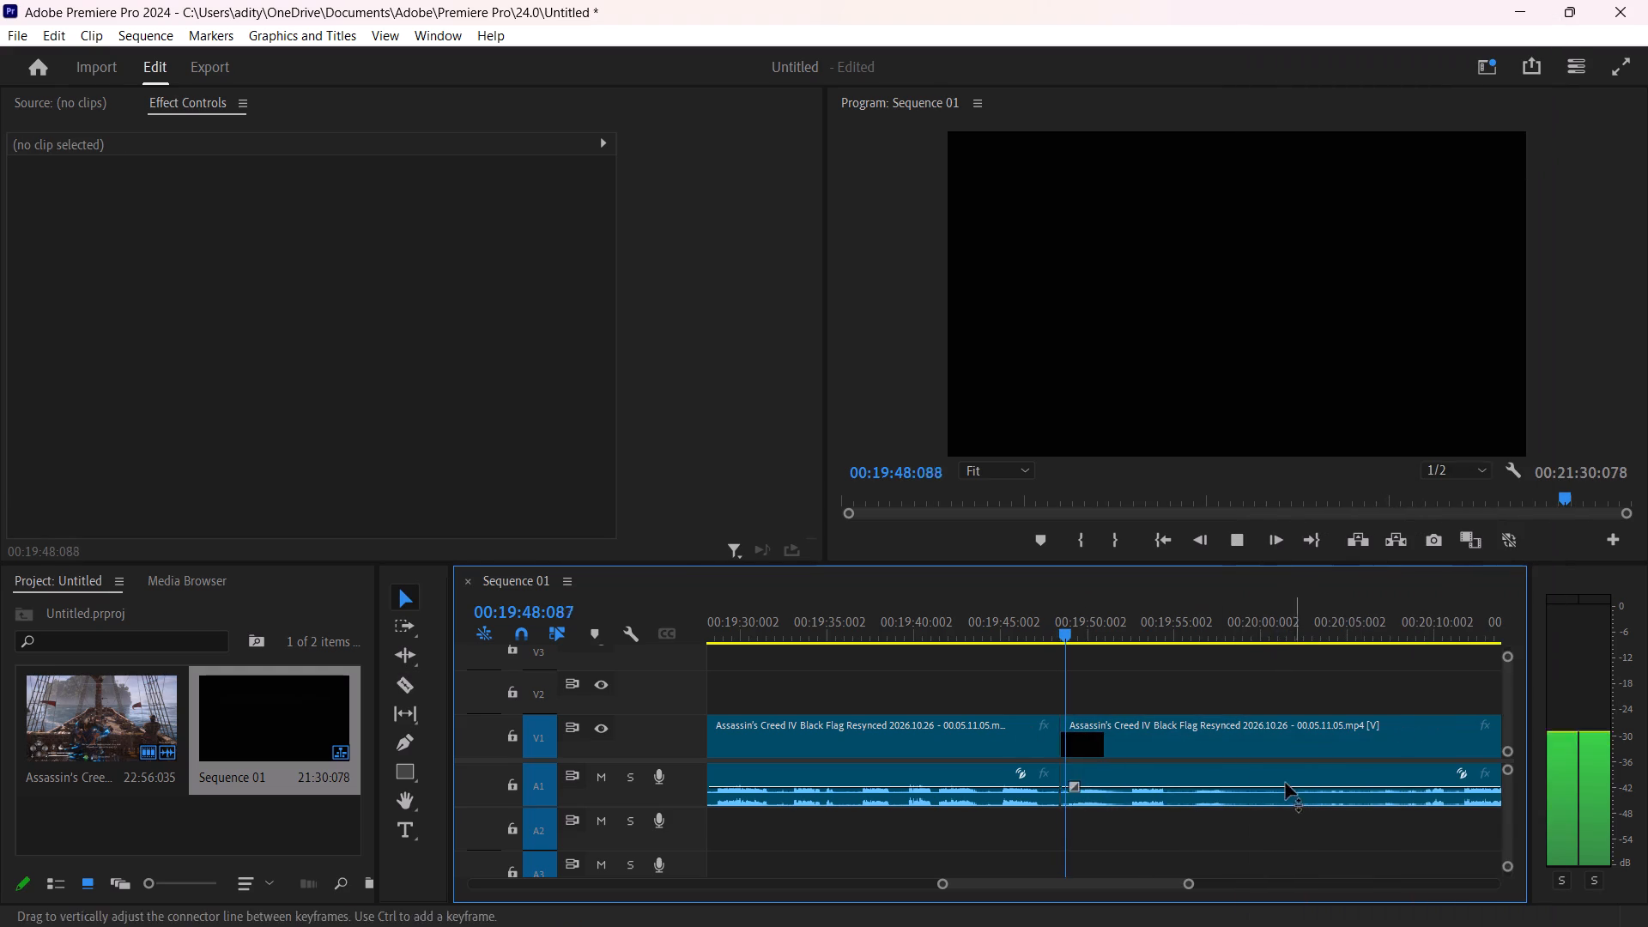
drag(1083, 633, 1033, 645)
key(space)
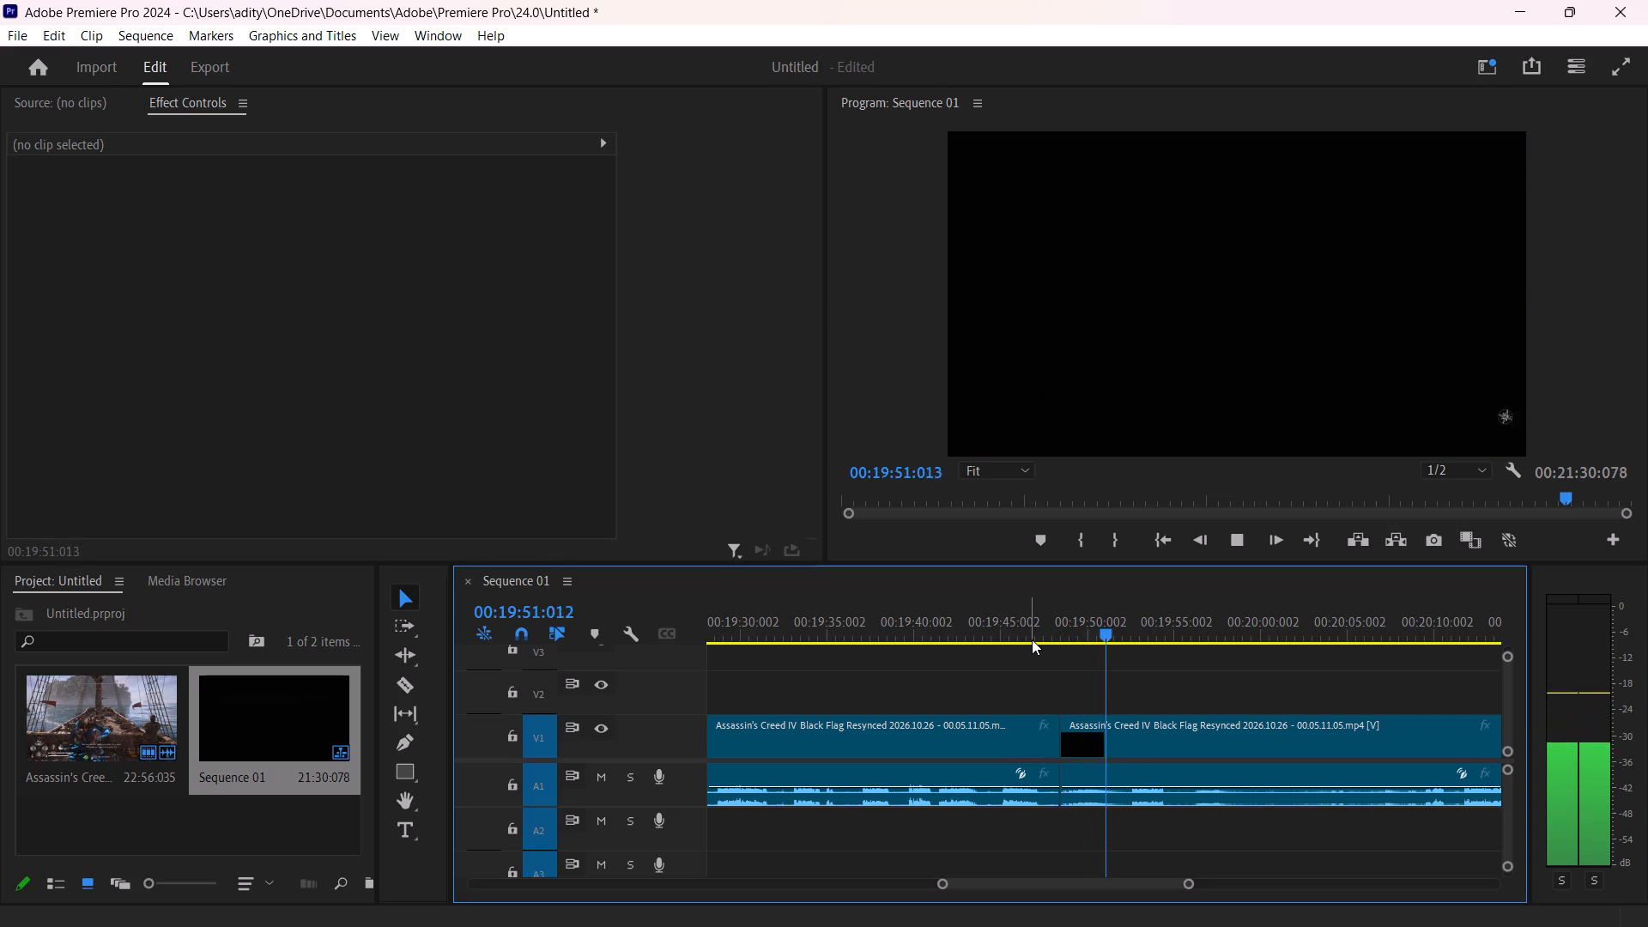
key(space)
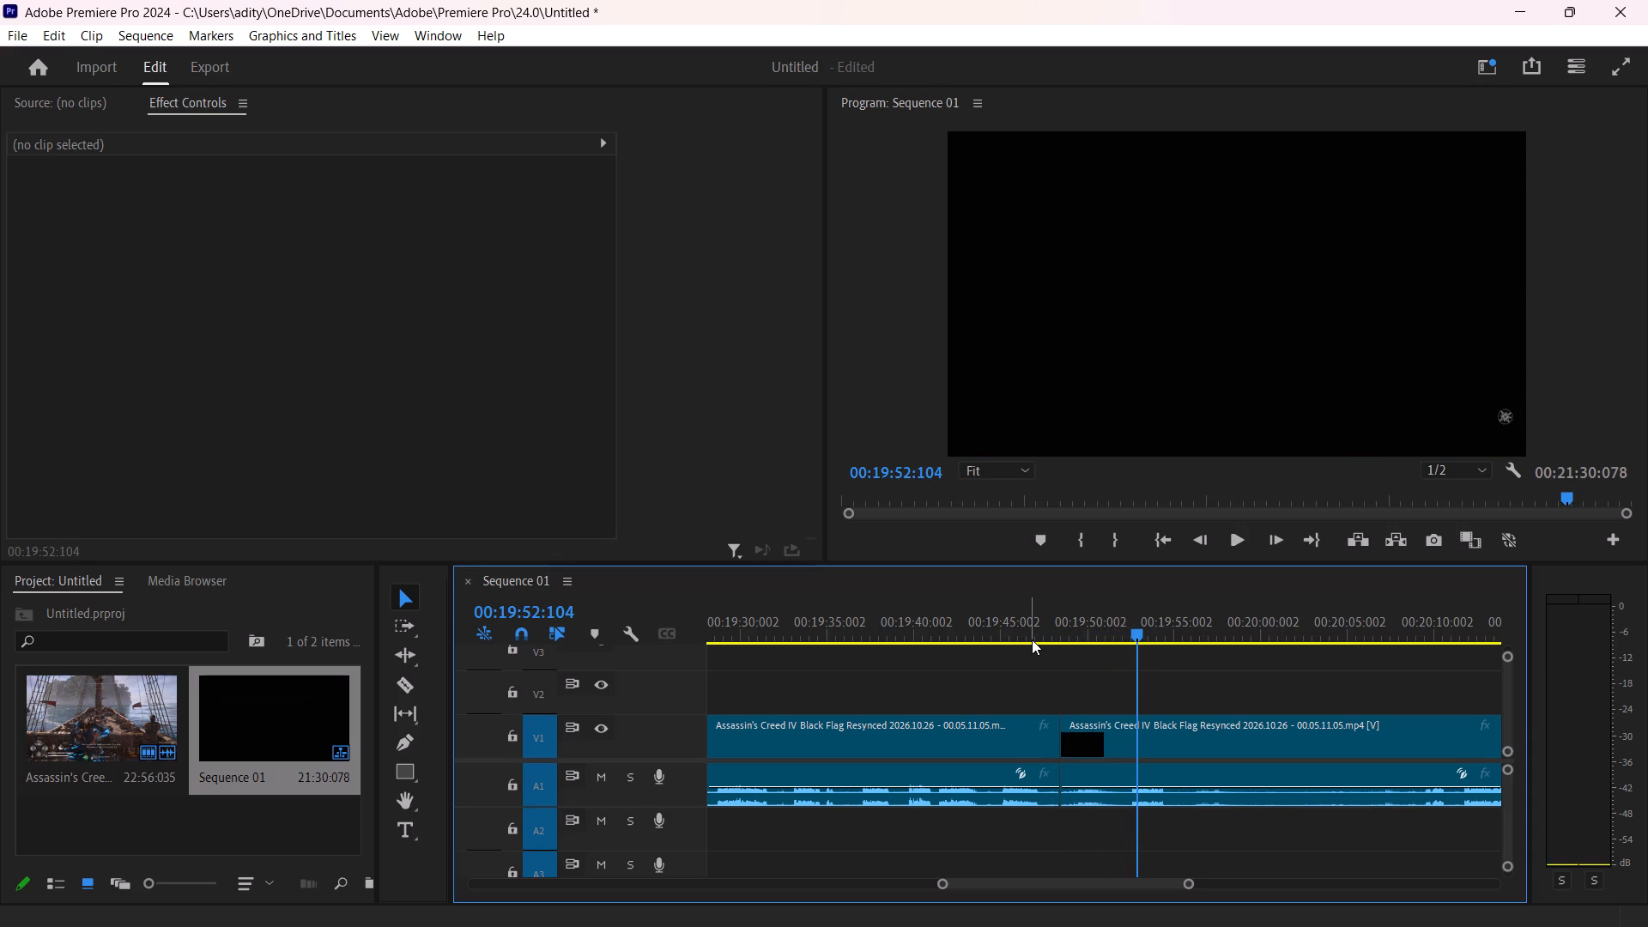
drag(1137, 629, 1128, 629)
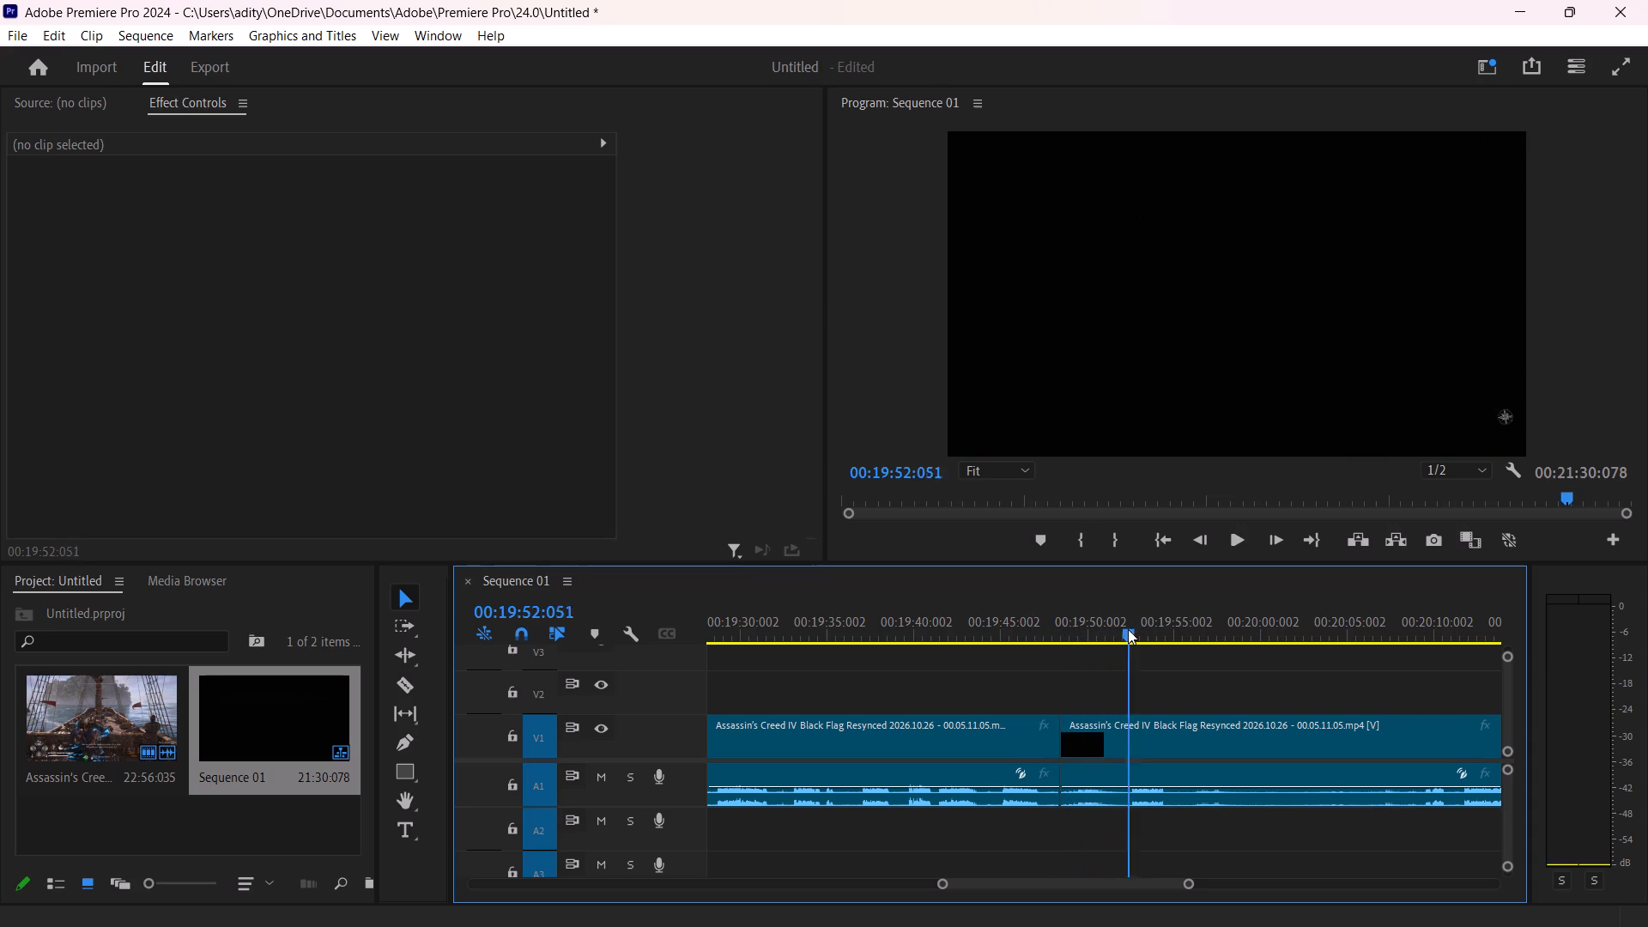
drag(1128, 629, 1124, 629)
key(c)
click(1124, 739)
key(v)
right_click(1091, 729)
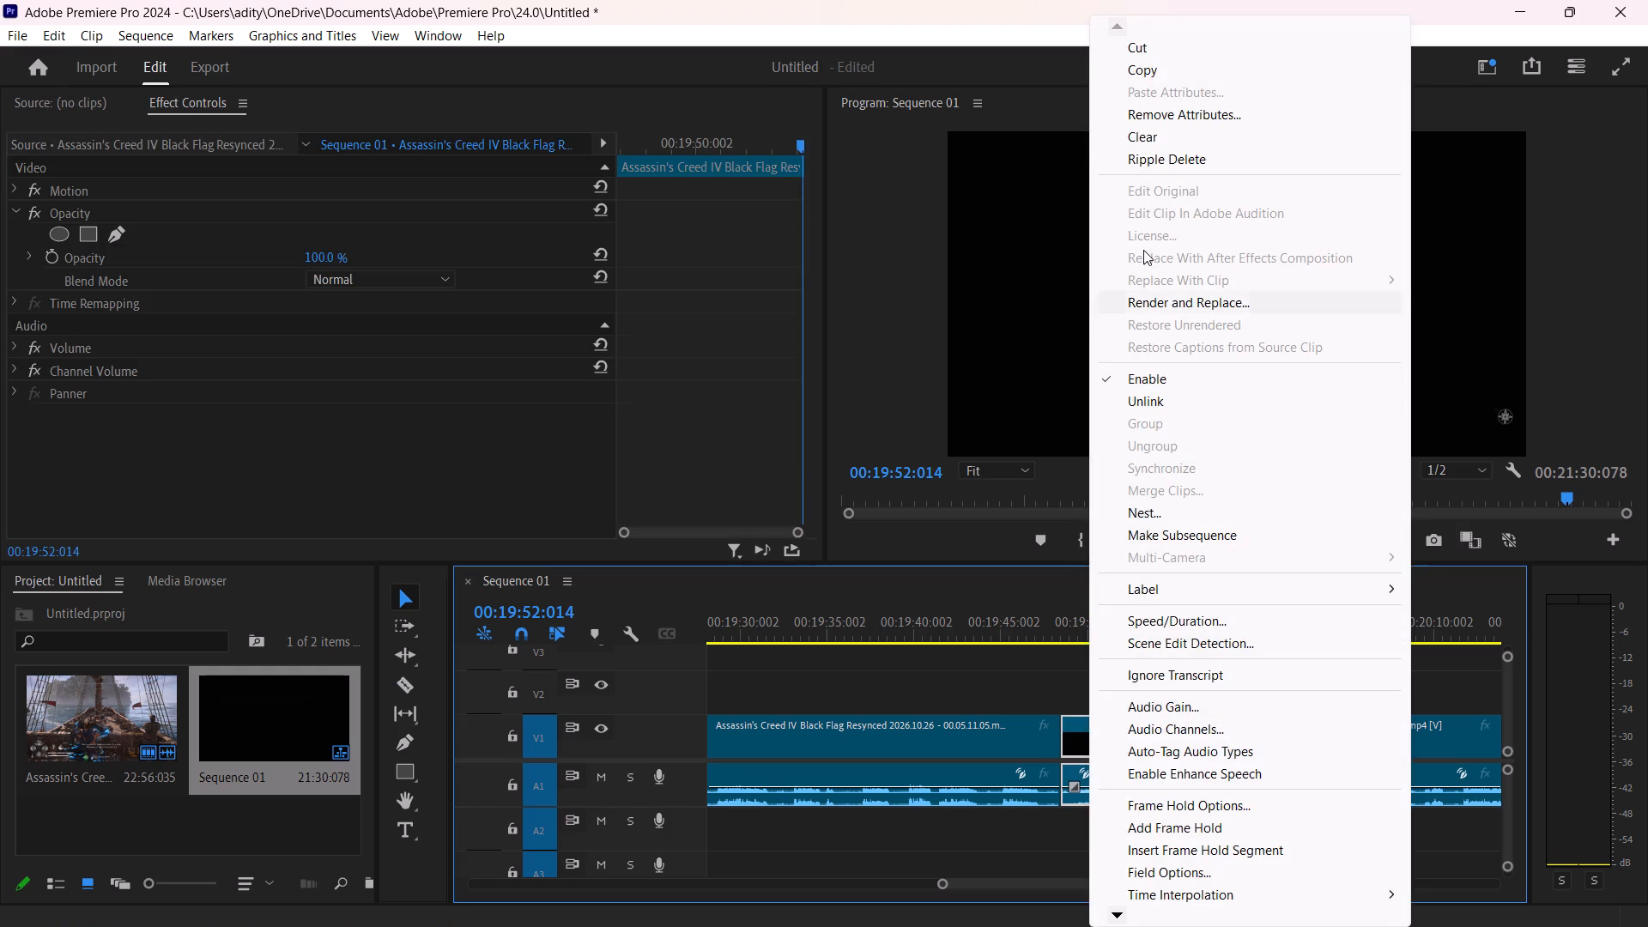
click(1176, 168)
Play back the join again, split the clip at 00:19:51:060, and ripple delete the remaining black piece before that cut.
key(space)
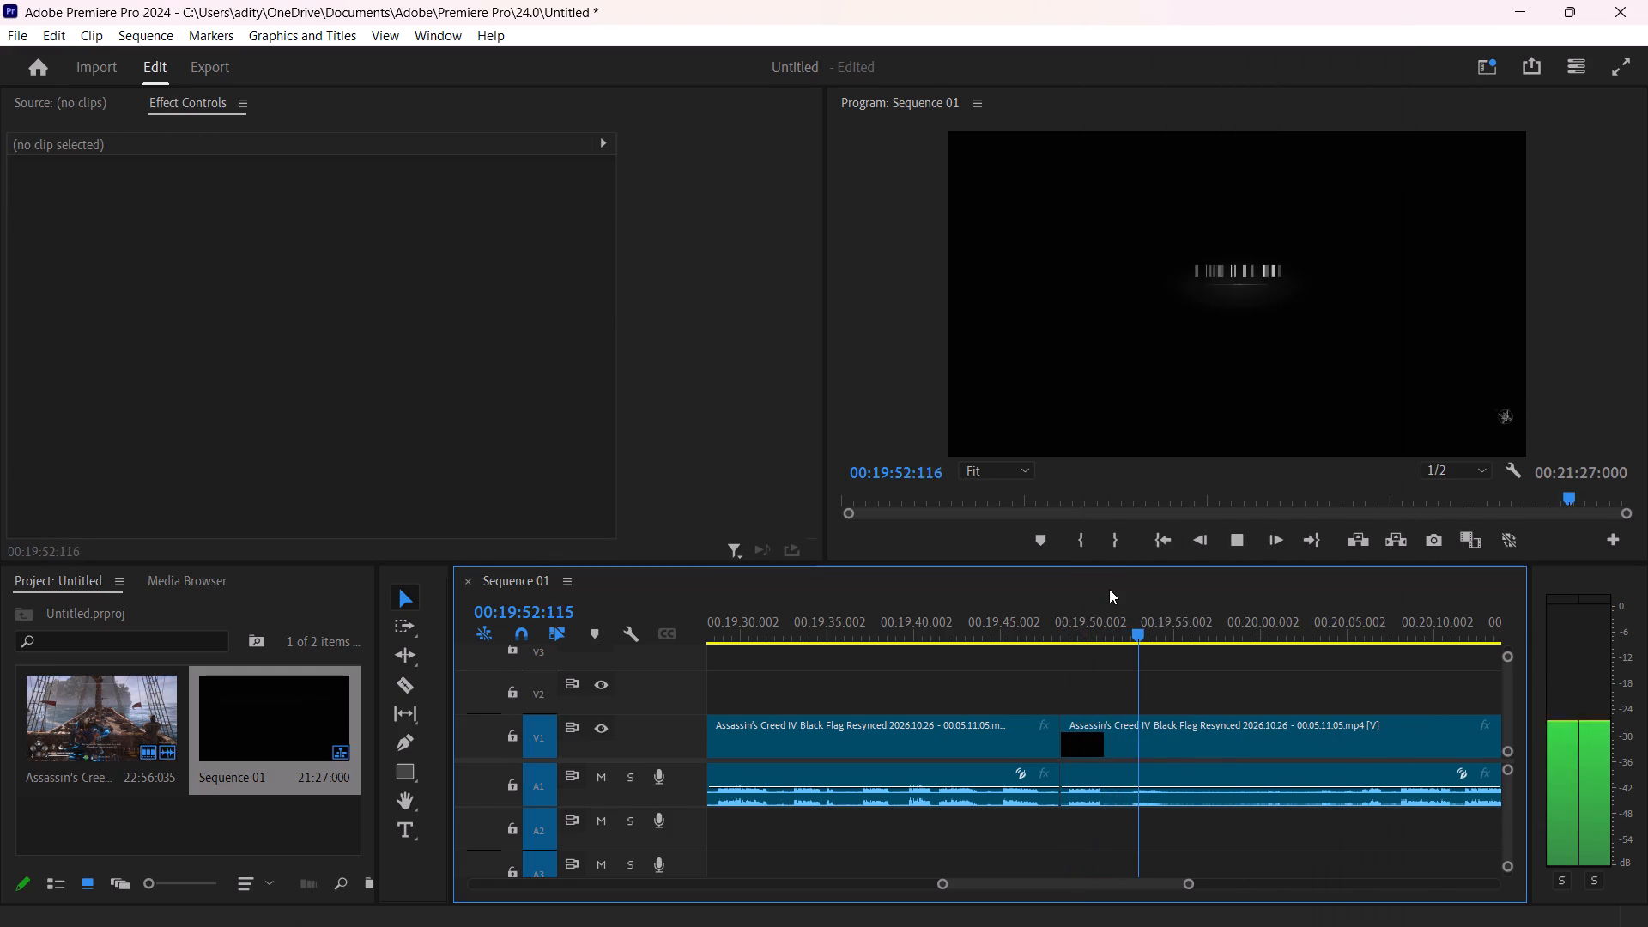
key(space)
drag(1142, 629, 1116, 633)
key(c)
click(1114, 731)
key(v)
right_click(1060, 731)
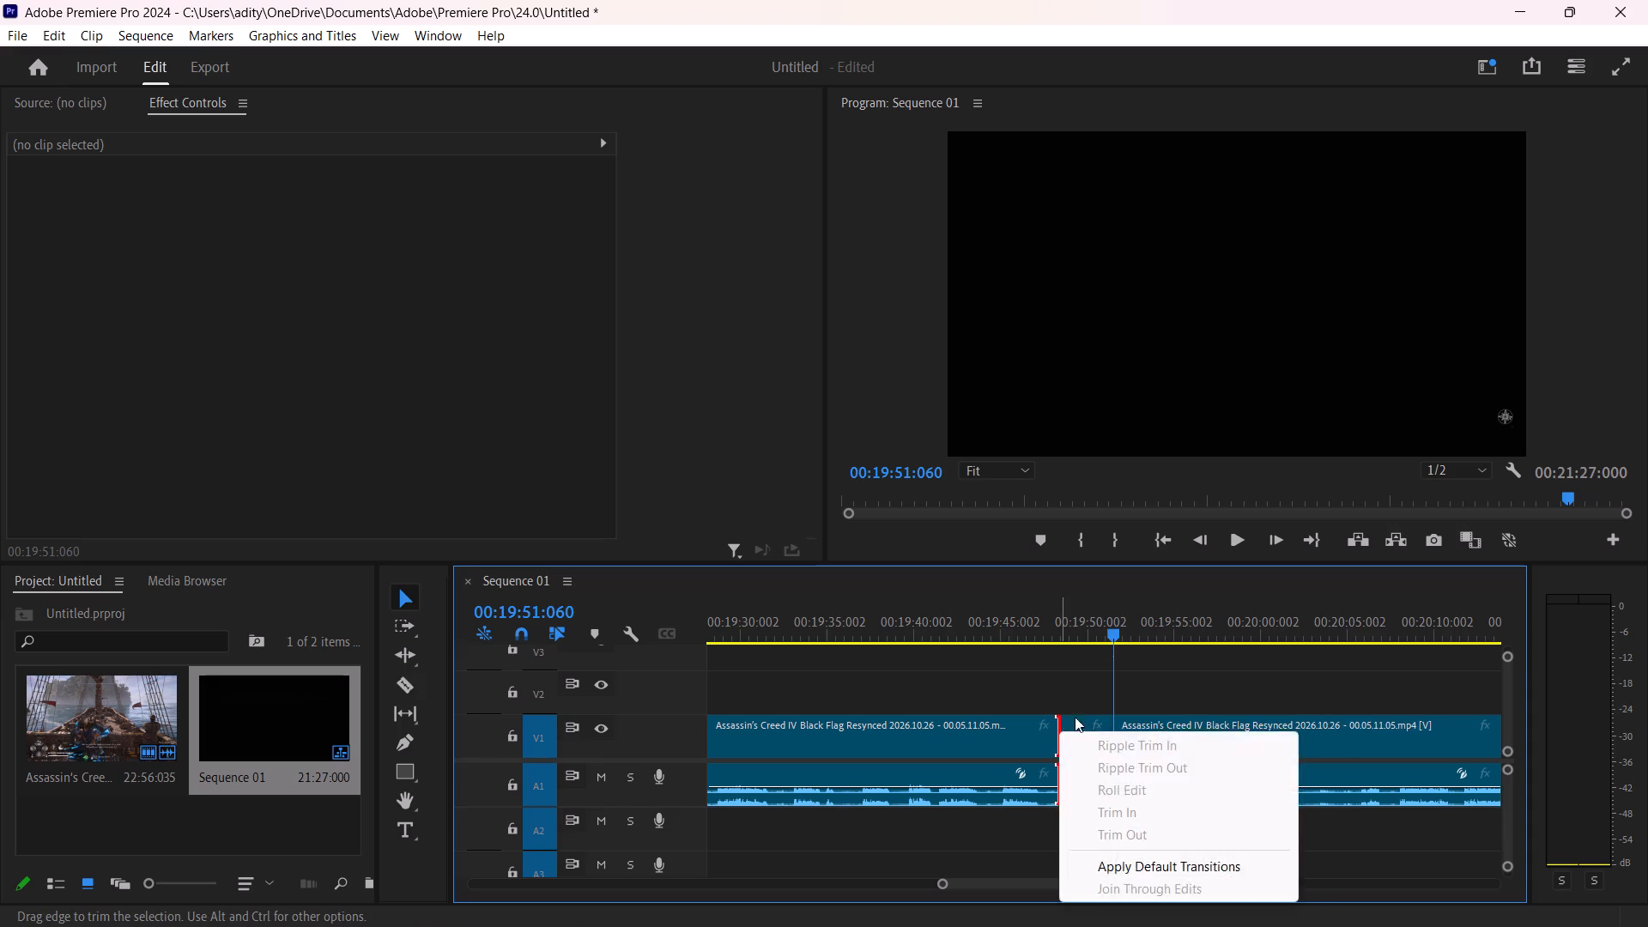
right_click(1075, 717)
click(1205, 168)
Find the fade to black after the closing beach cutscene and split the clip there at 00:21:06:050.
key(space)
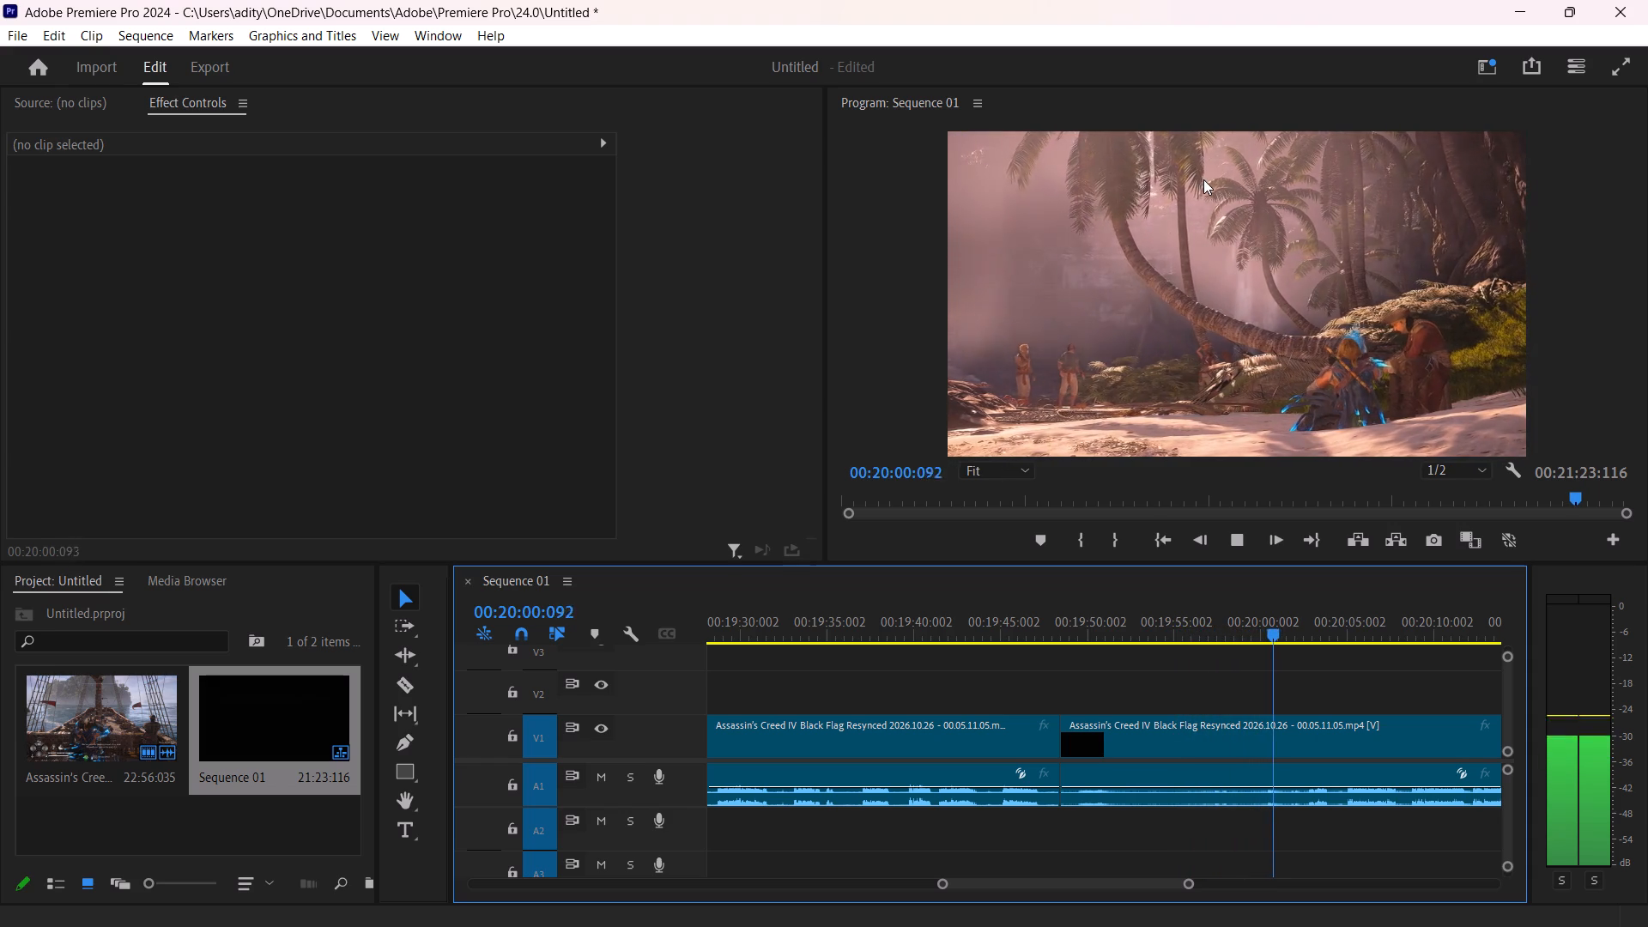
drag(1190, 888, 1396, 875)
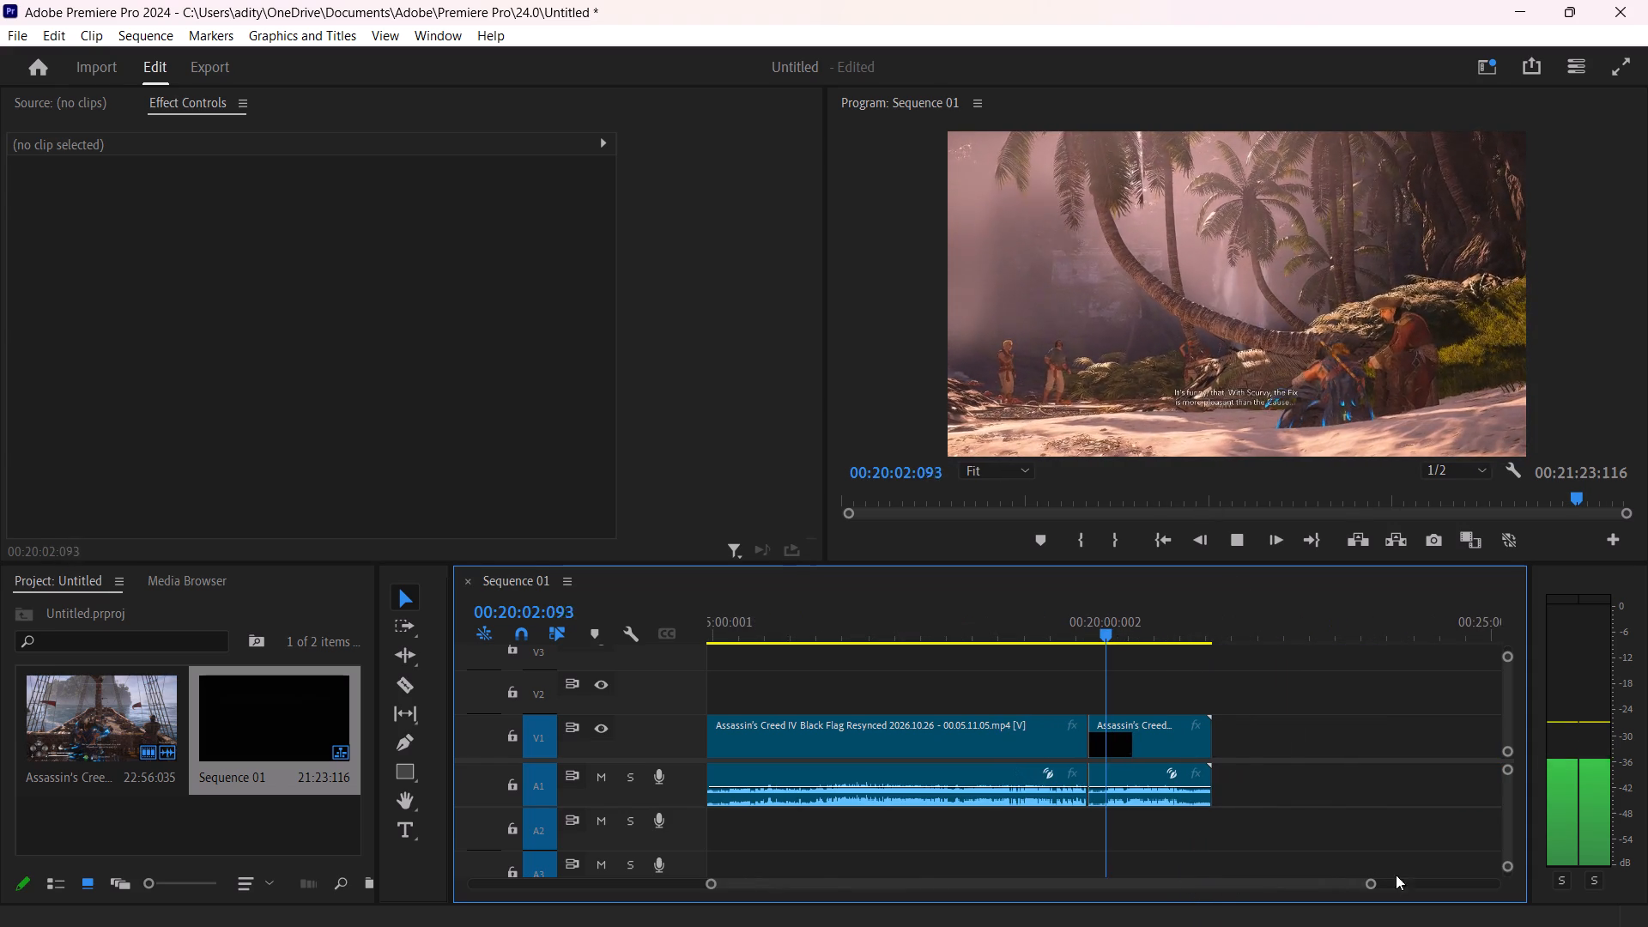
drag(1396, 875, 1397, 878)
drag(1111, 631, 1172, 648)
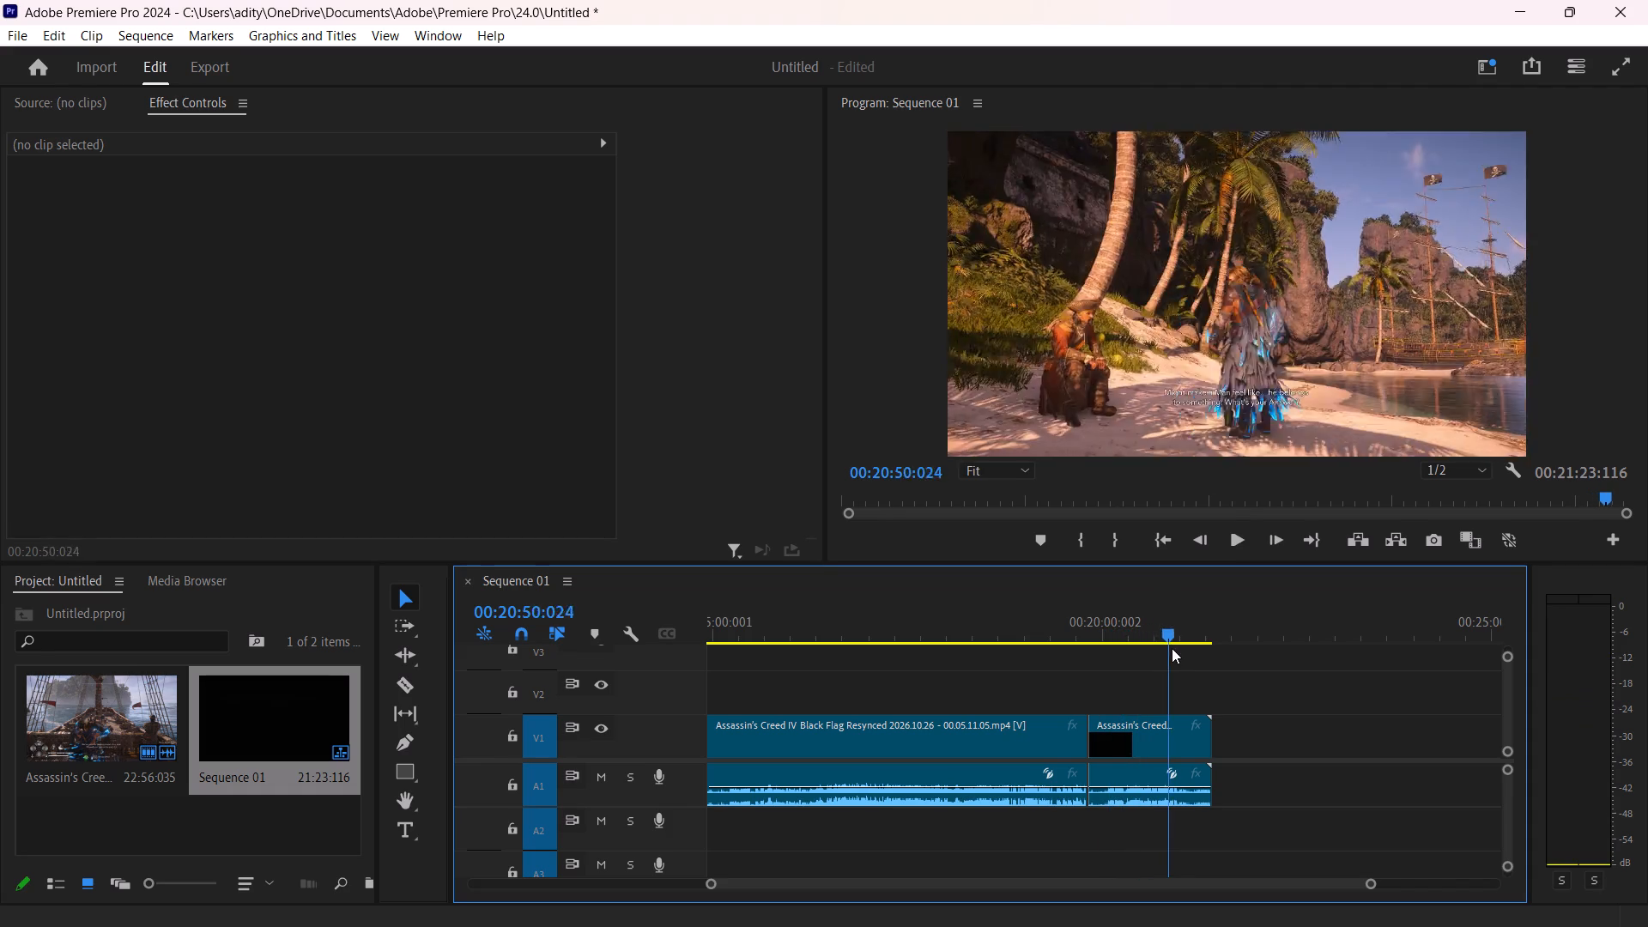
drag(1172, 648, 1195, 653)
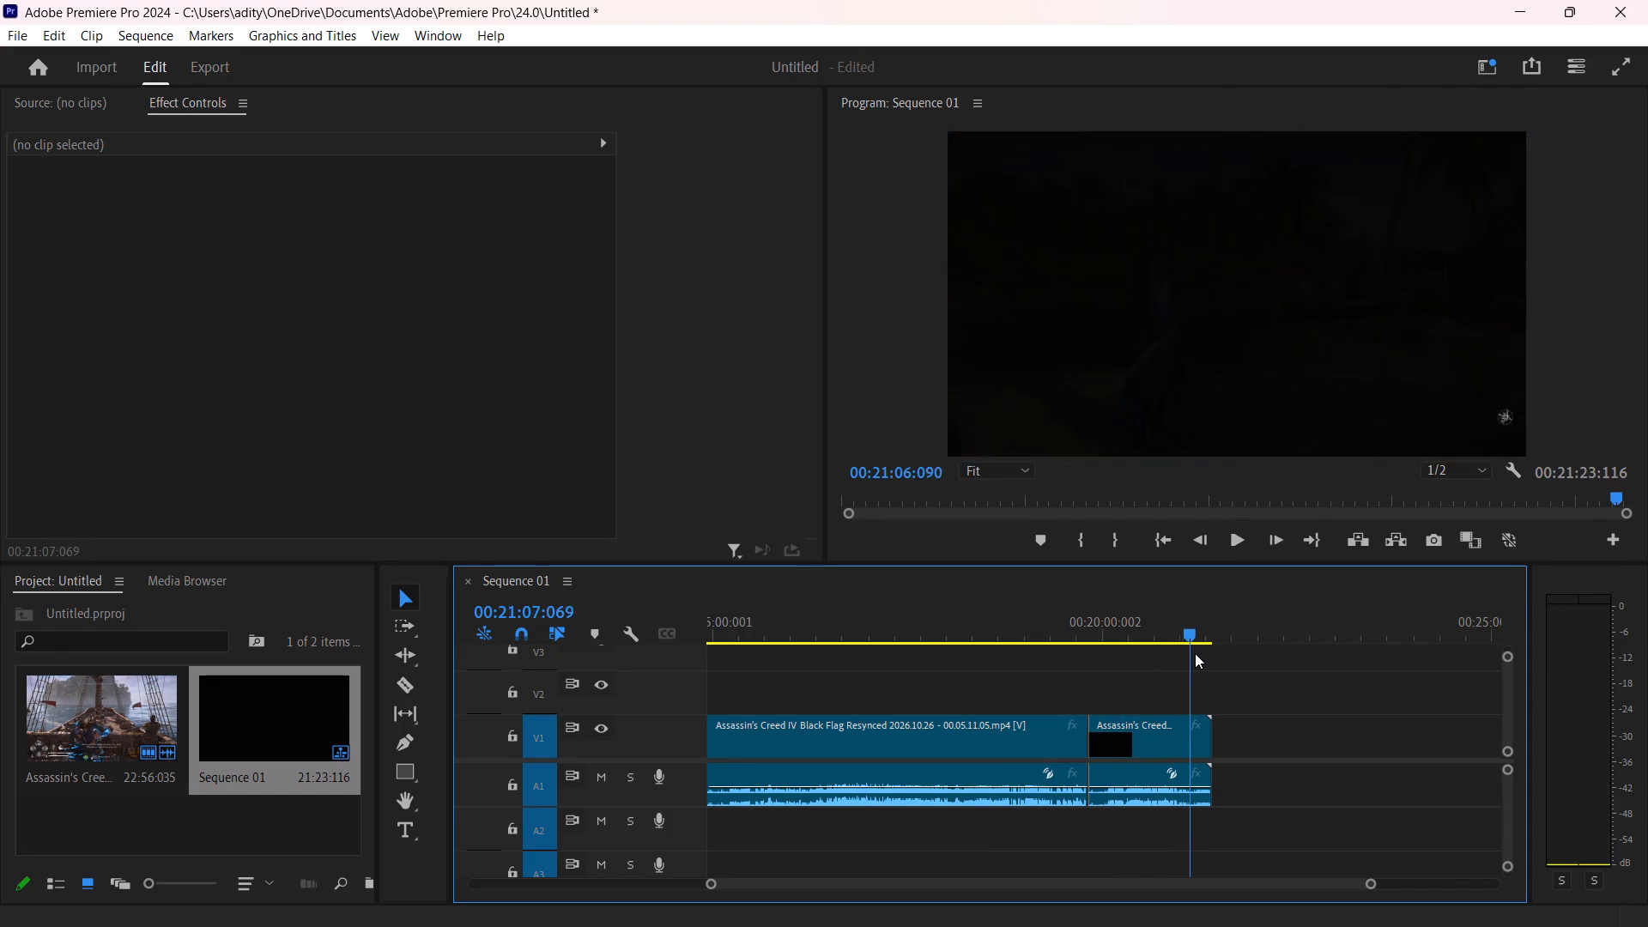
drag(1195, 653, 1191, 655)
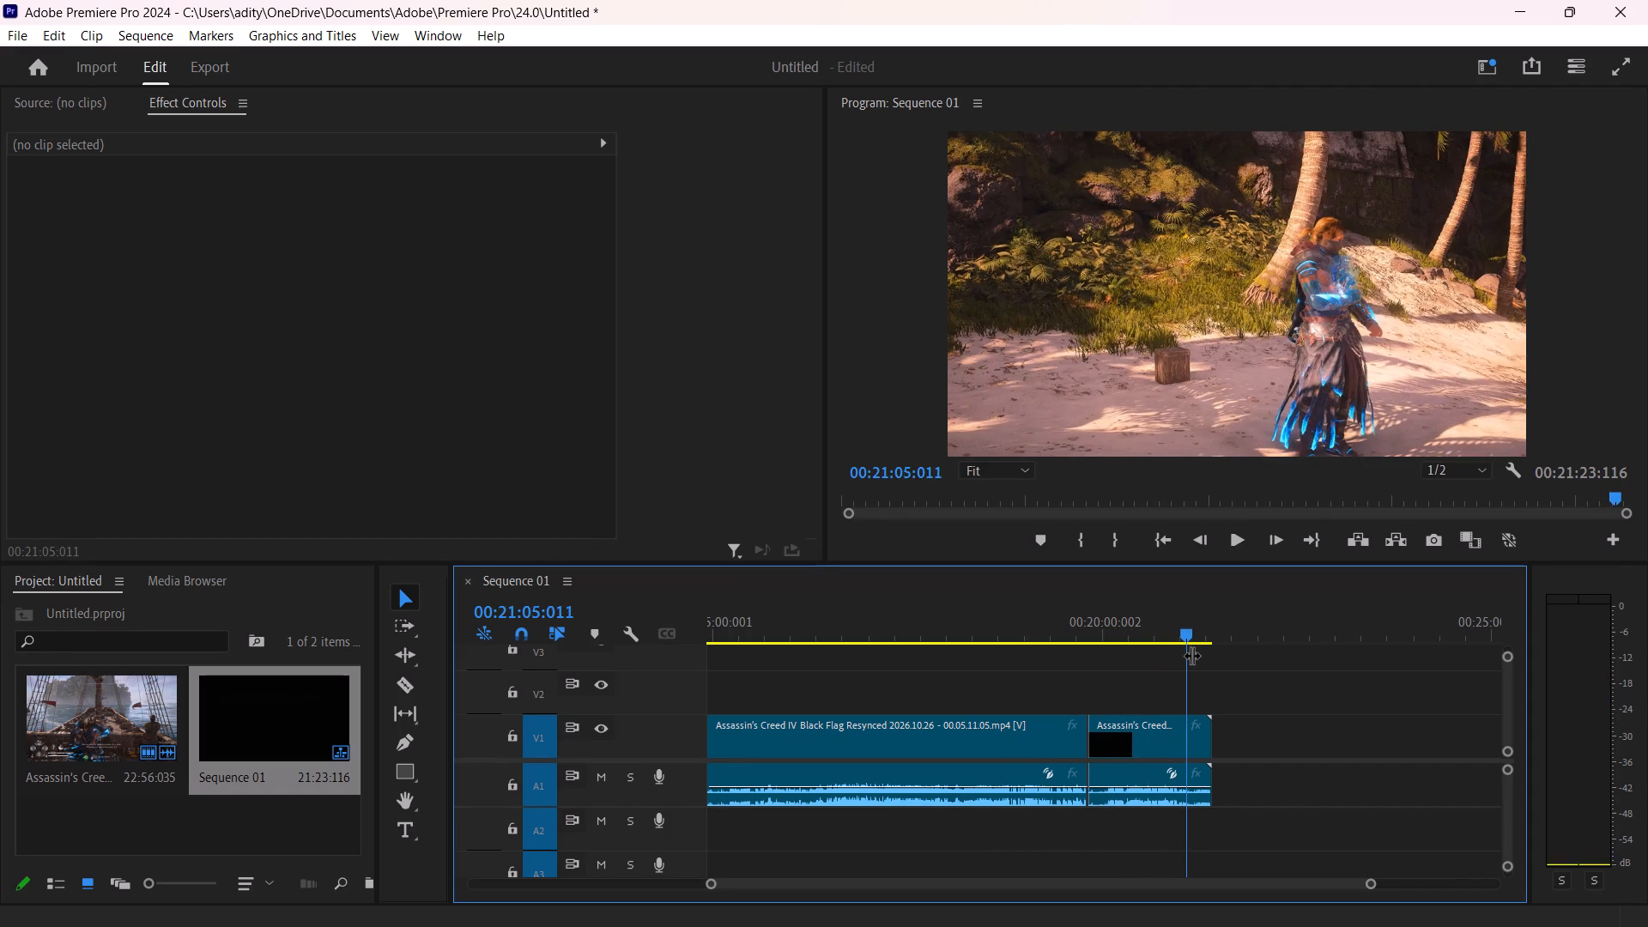
key(space)
drag(1371, 884, 1083, 854)
key(space)
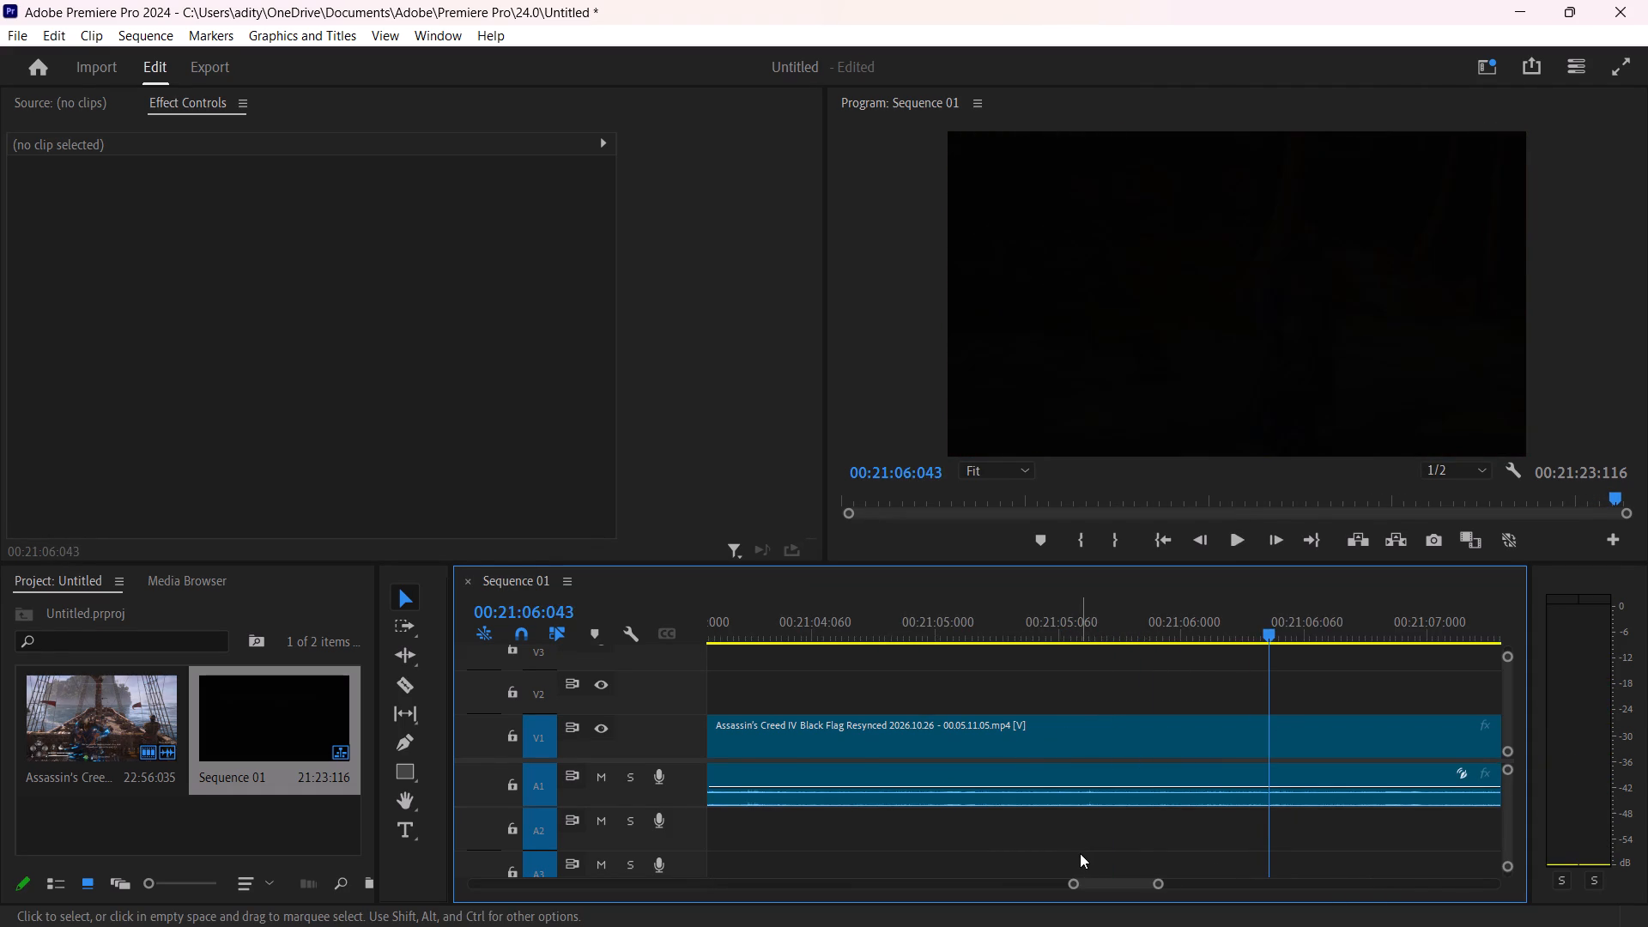
key(space)
key(space)
key(Left)
key(Left)
key(Left)
key(Left)
key(Left)
key(Left)
key(Left)
key(Left)
key(Left)
key(Left)
key(Left)
key(Left)
key(Left)
key(Left)
key(Left)
key(Left)
key(Left)
key(Left)
key(Left)
key(Left)
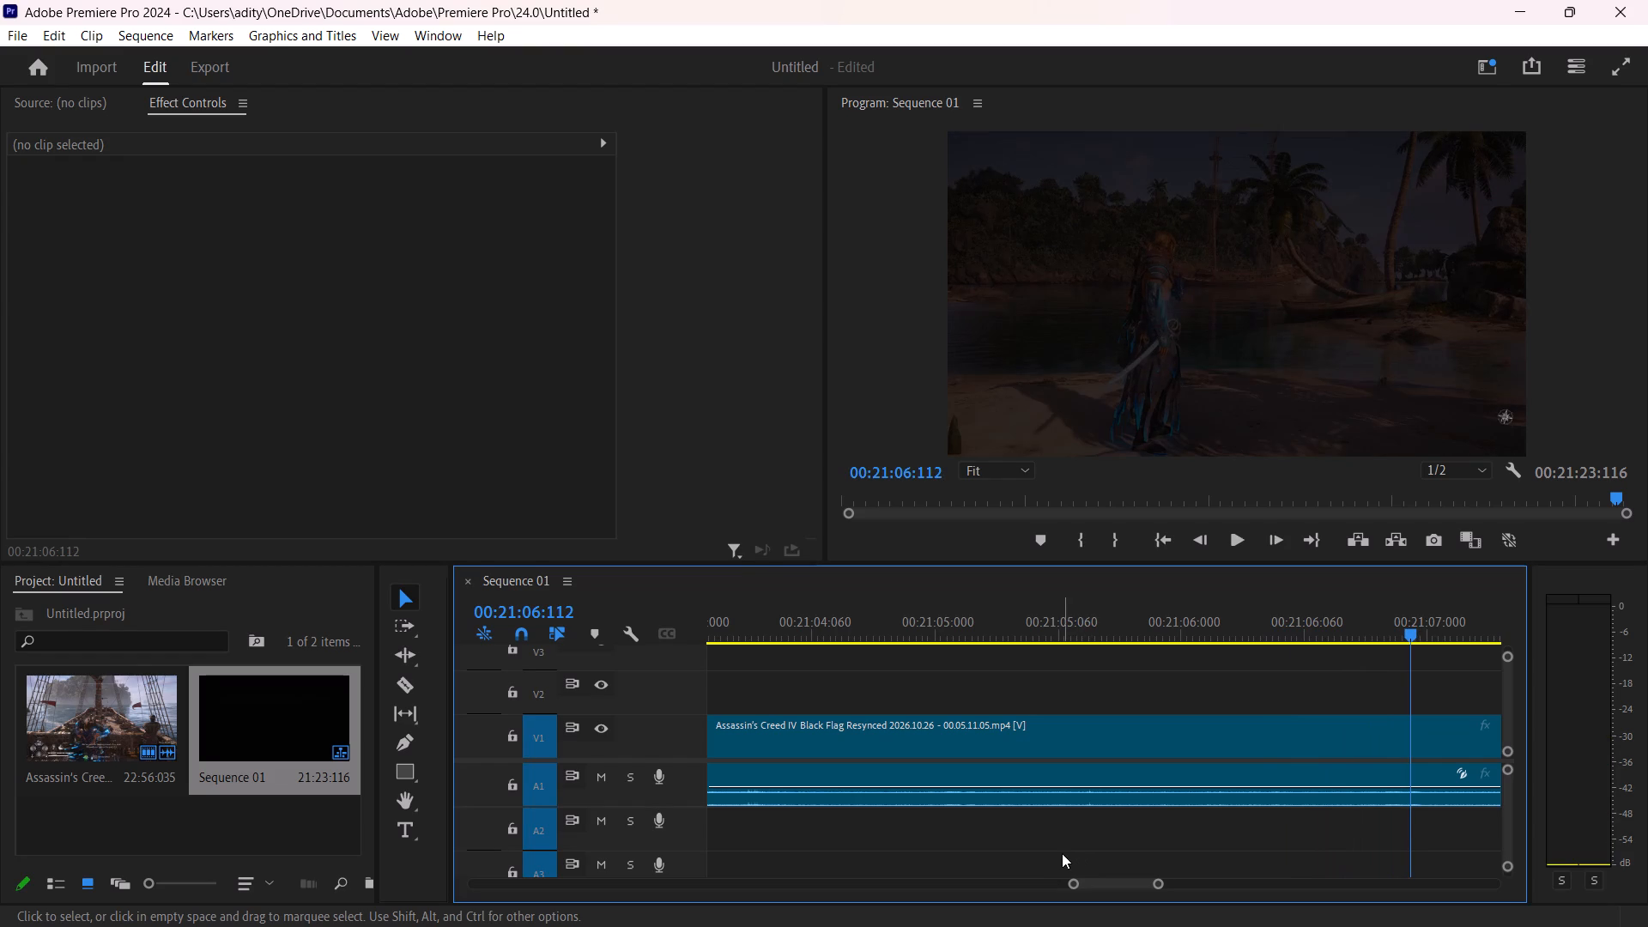
key(Left)
key(Left)
key(Left)
key(Left)
key(Left)
key(Left)
key(Left)
key(Left)
key(Left)
key(Left)
key(Left)
key(Left)
key(Left)
key(Left)
key(Left)
key(Left)
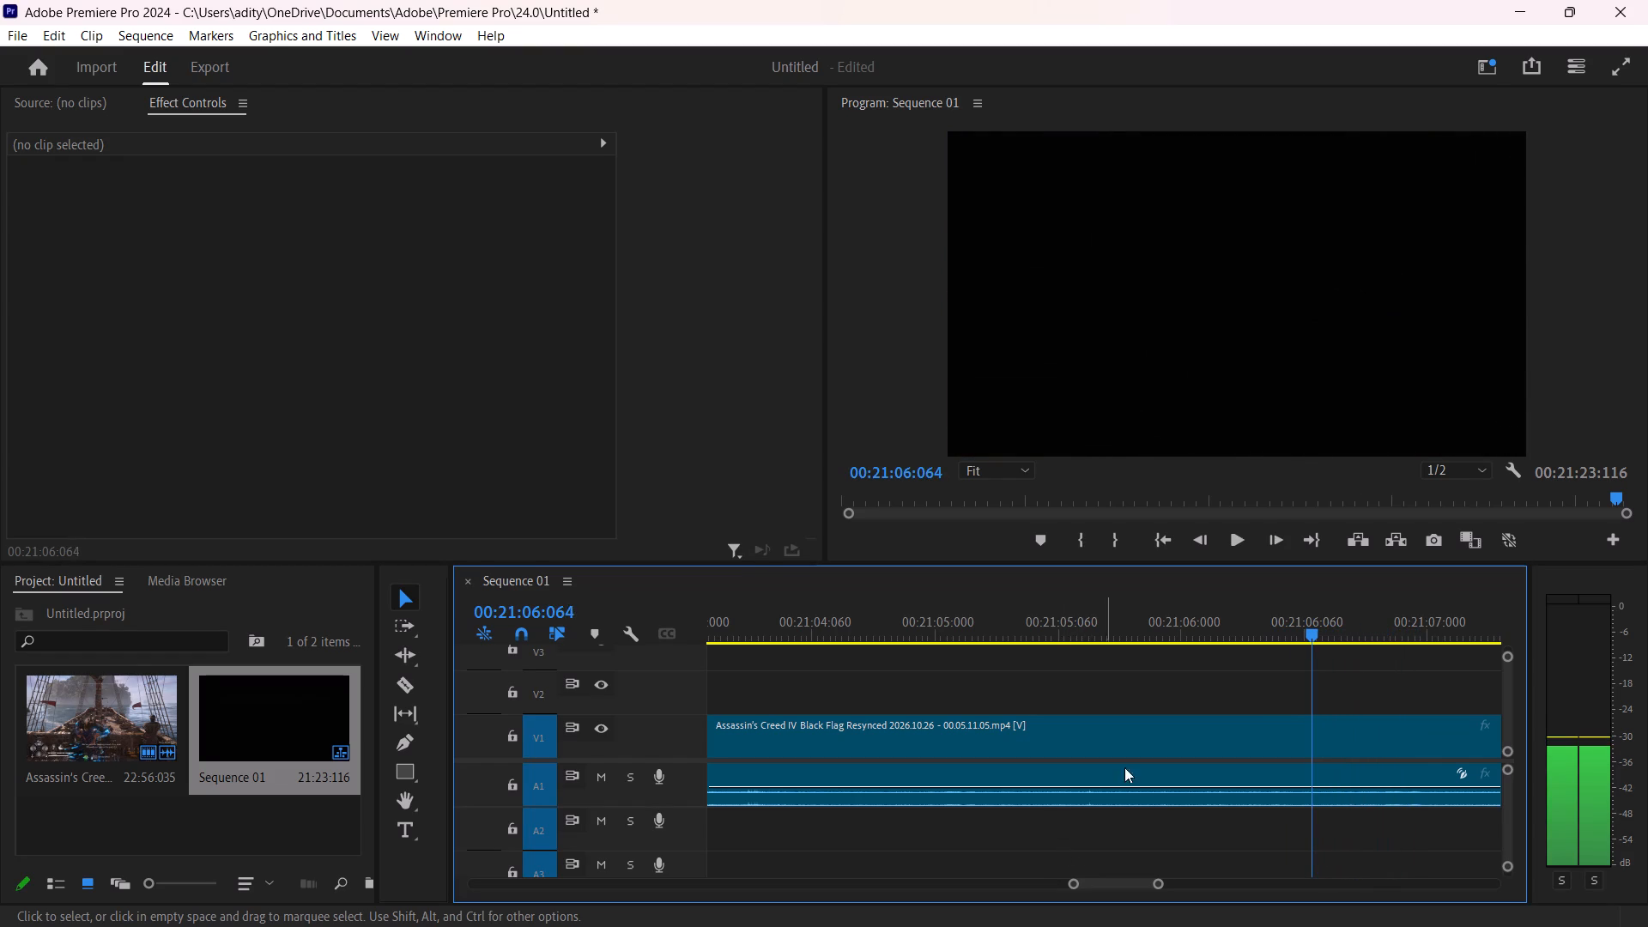
key(Right)
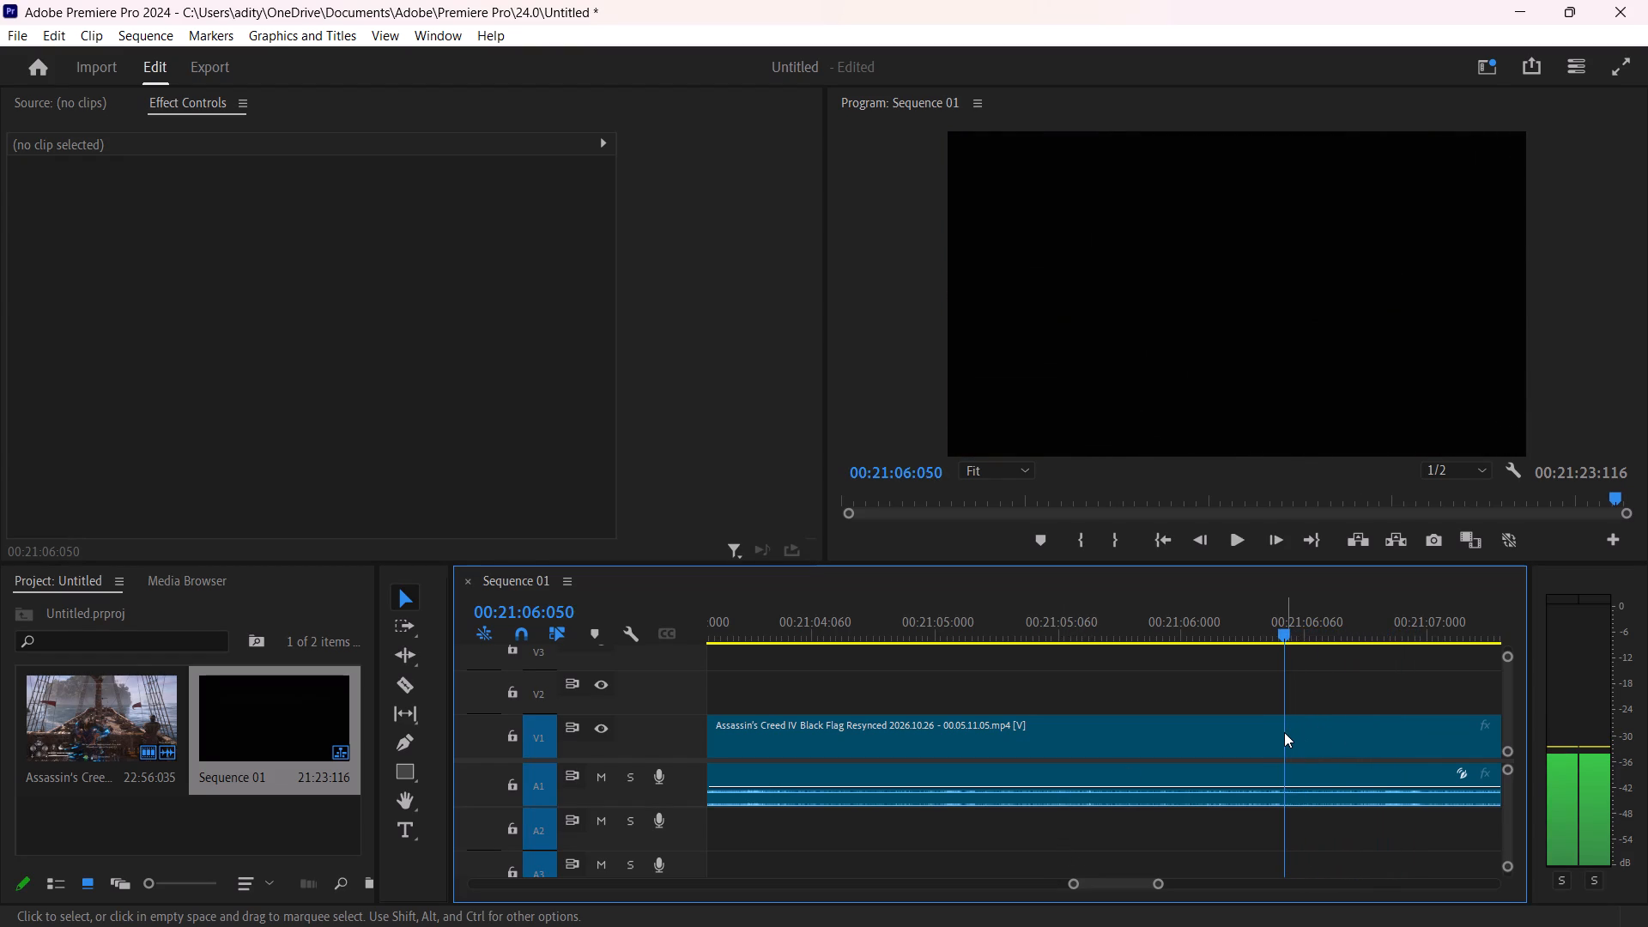
key(c)
click(1284, 728)
Ripple delete the unwanted end piece after the 00:21:06:050 cut.
key(v)
right_click(1312, 738)
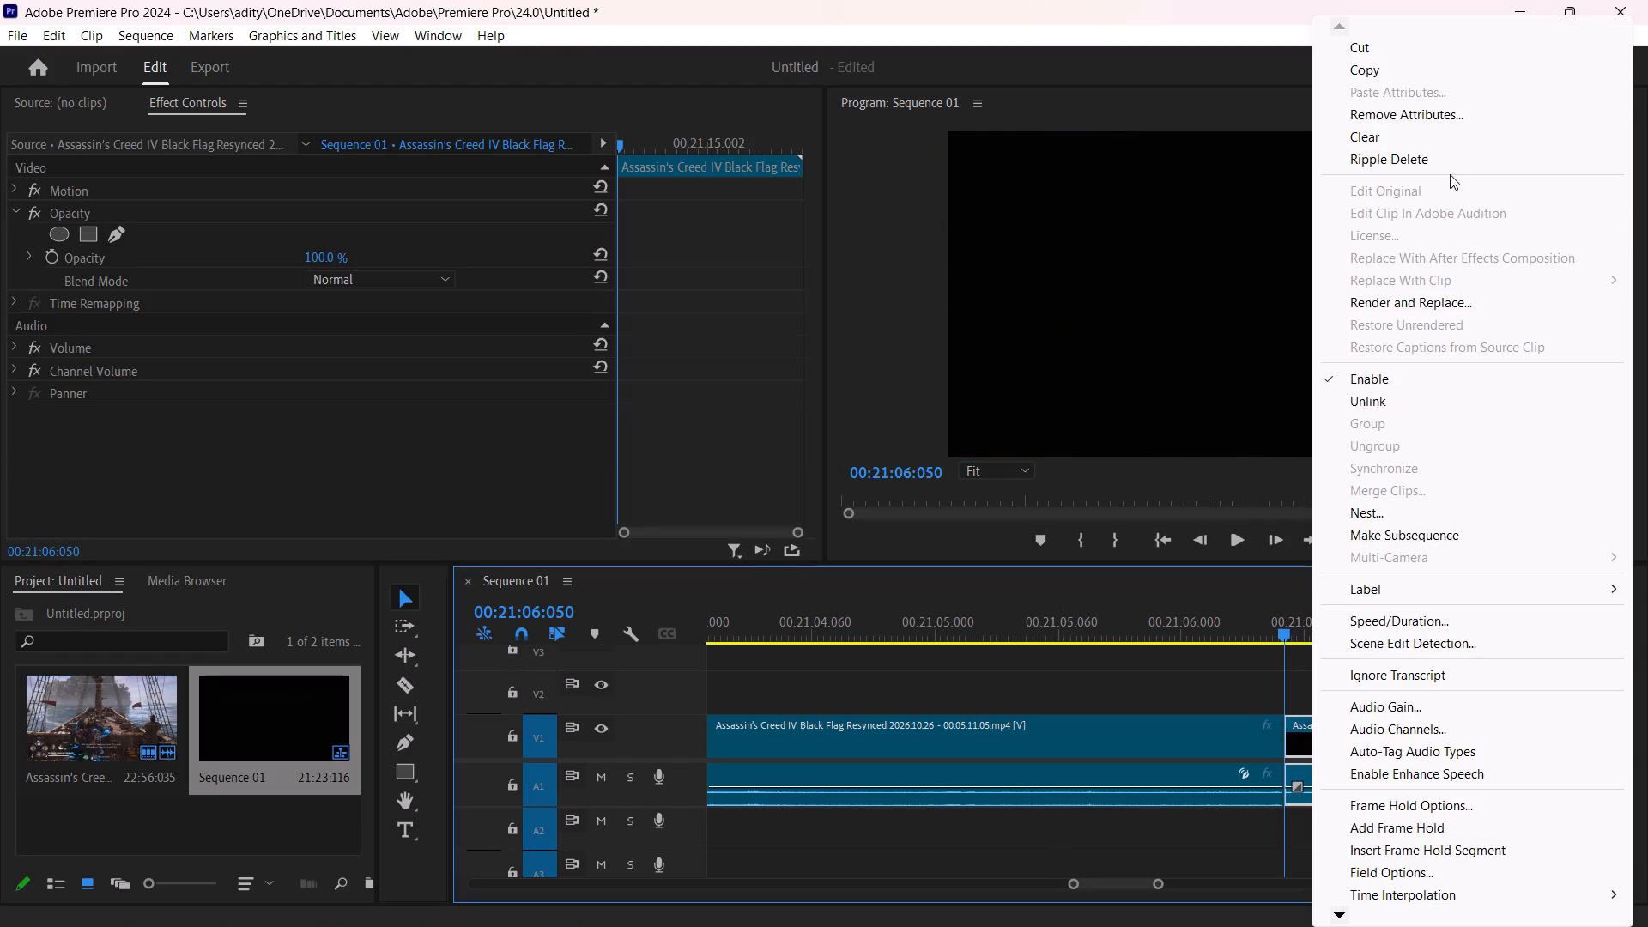
double_click(1450, 174)
click(1449, 165)
Check the whole trimmed Sequence 01 by jumping between its edit points and scrubbing back through the footage to about 00:09:08.
drag(1156, 887, 1647, 908)
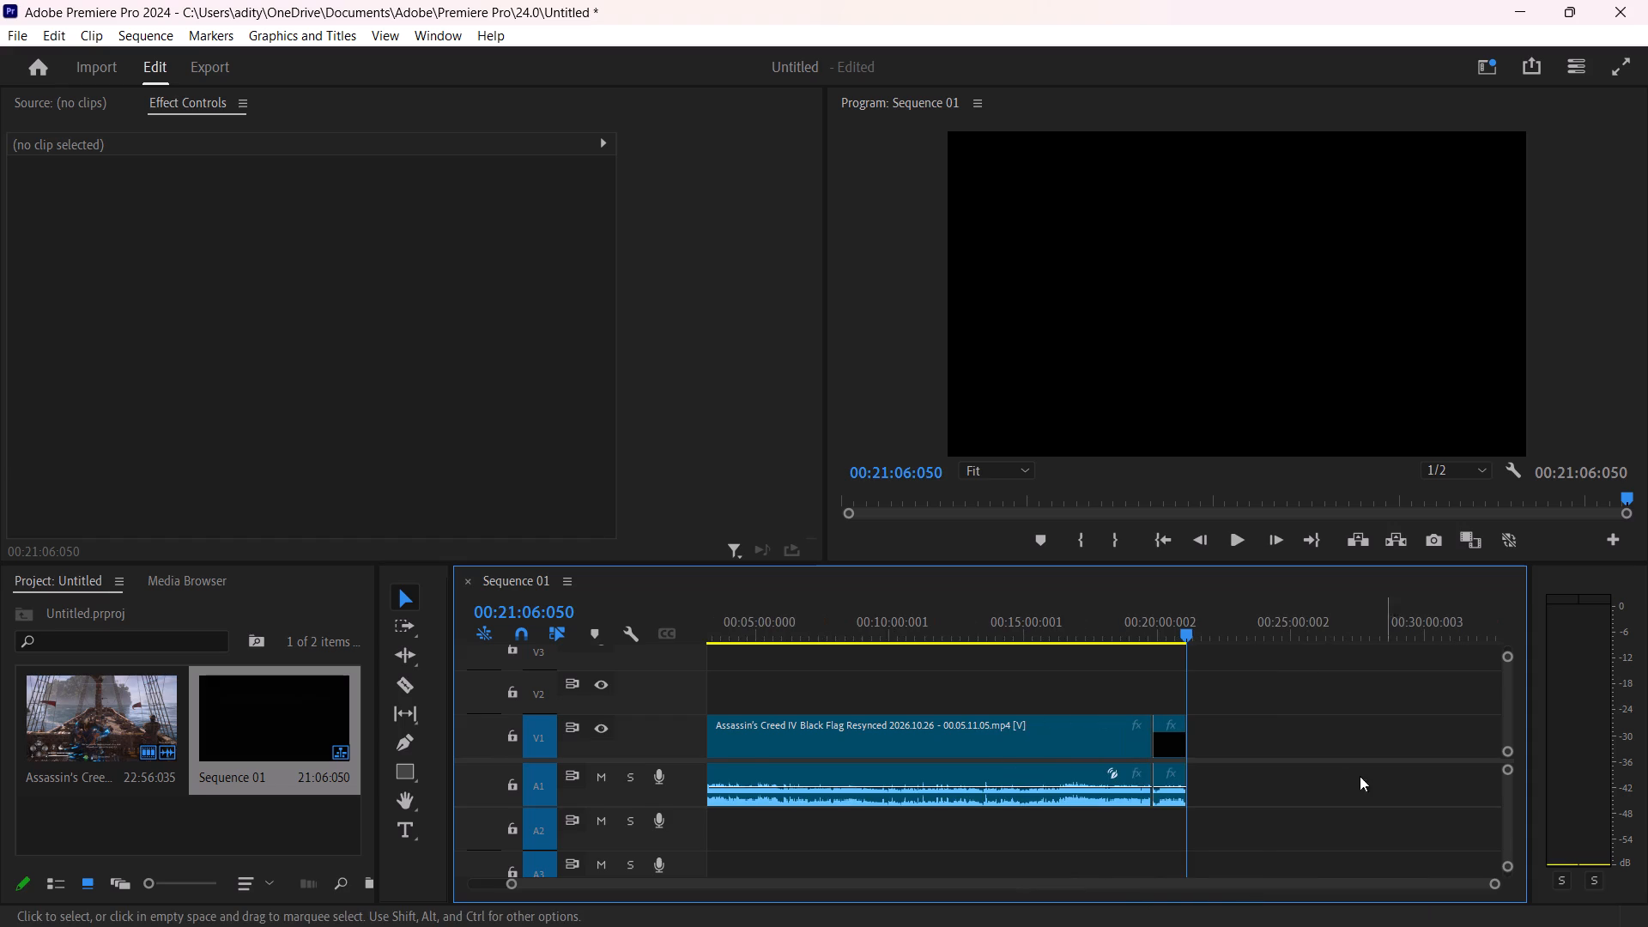
key(Up)
key(Up)
key(Up)
key(Up)
key(Up)
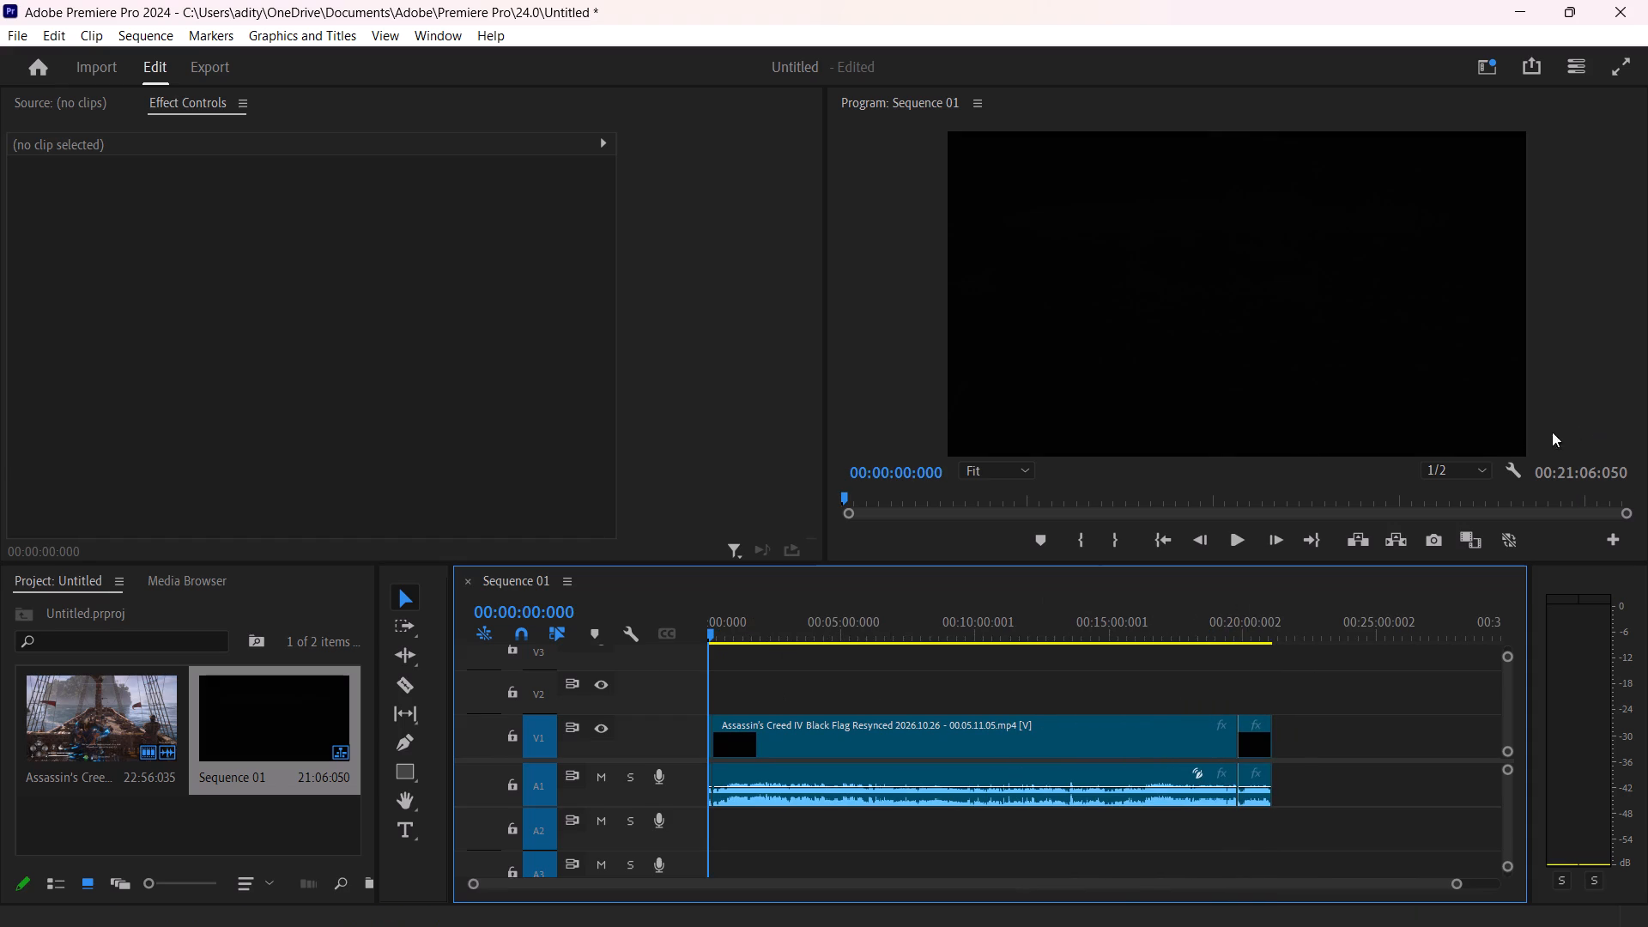
key(Down)
key(Down)
key(Left)
drag(1243, 631, 1146, 651)
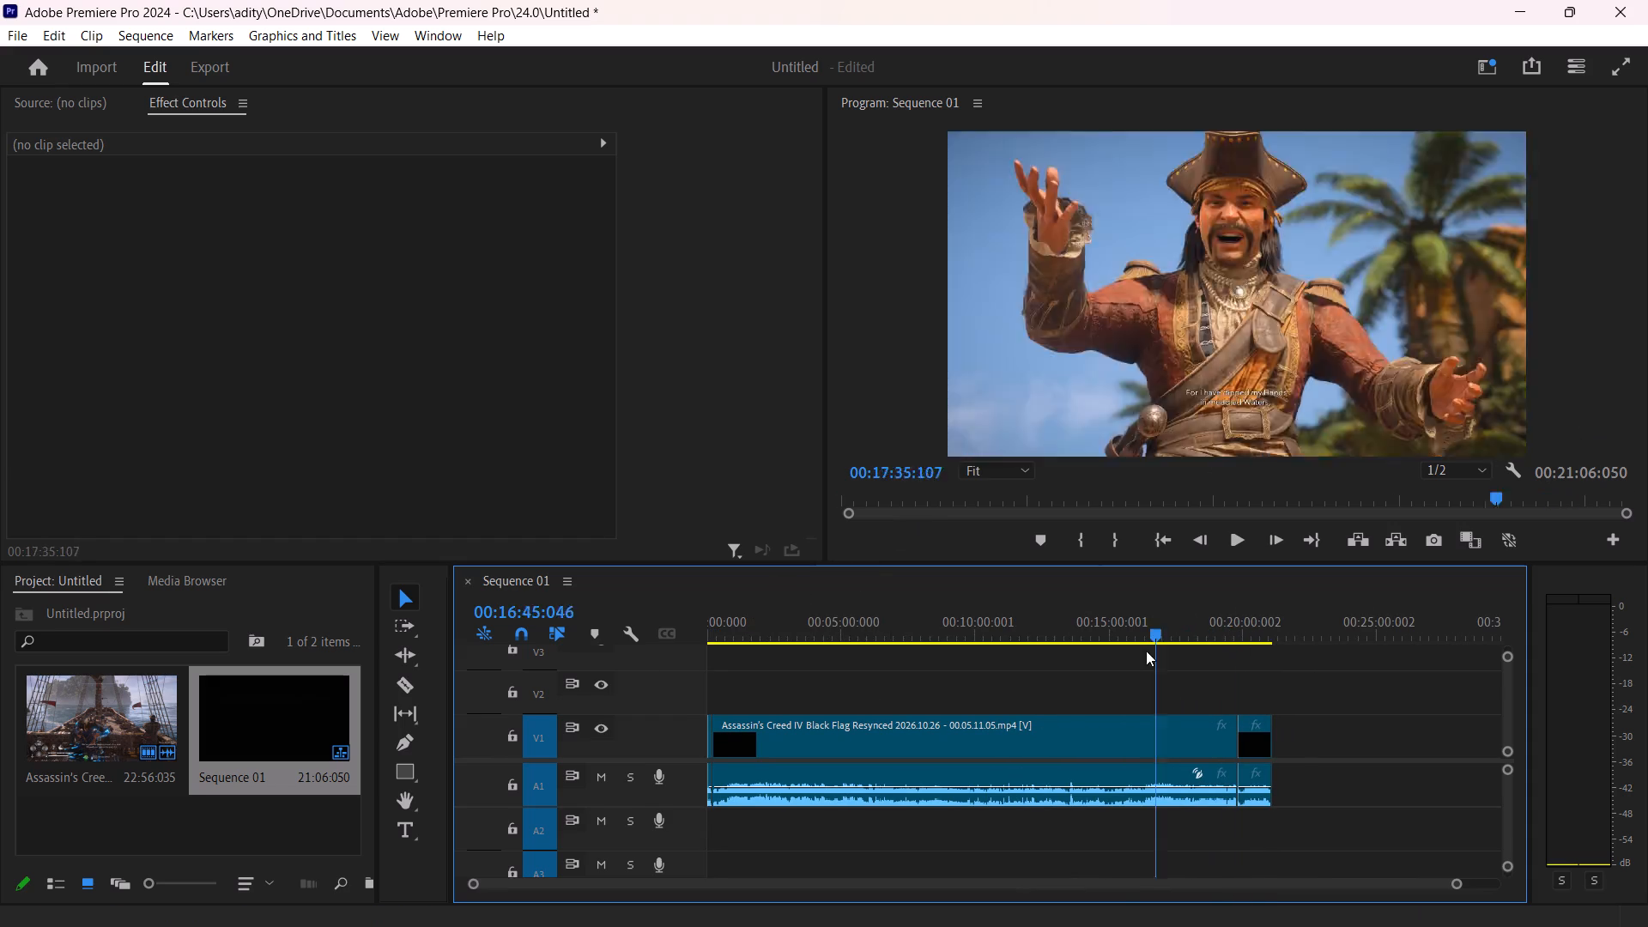
drag(1146, 651, 1067, 663)
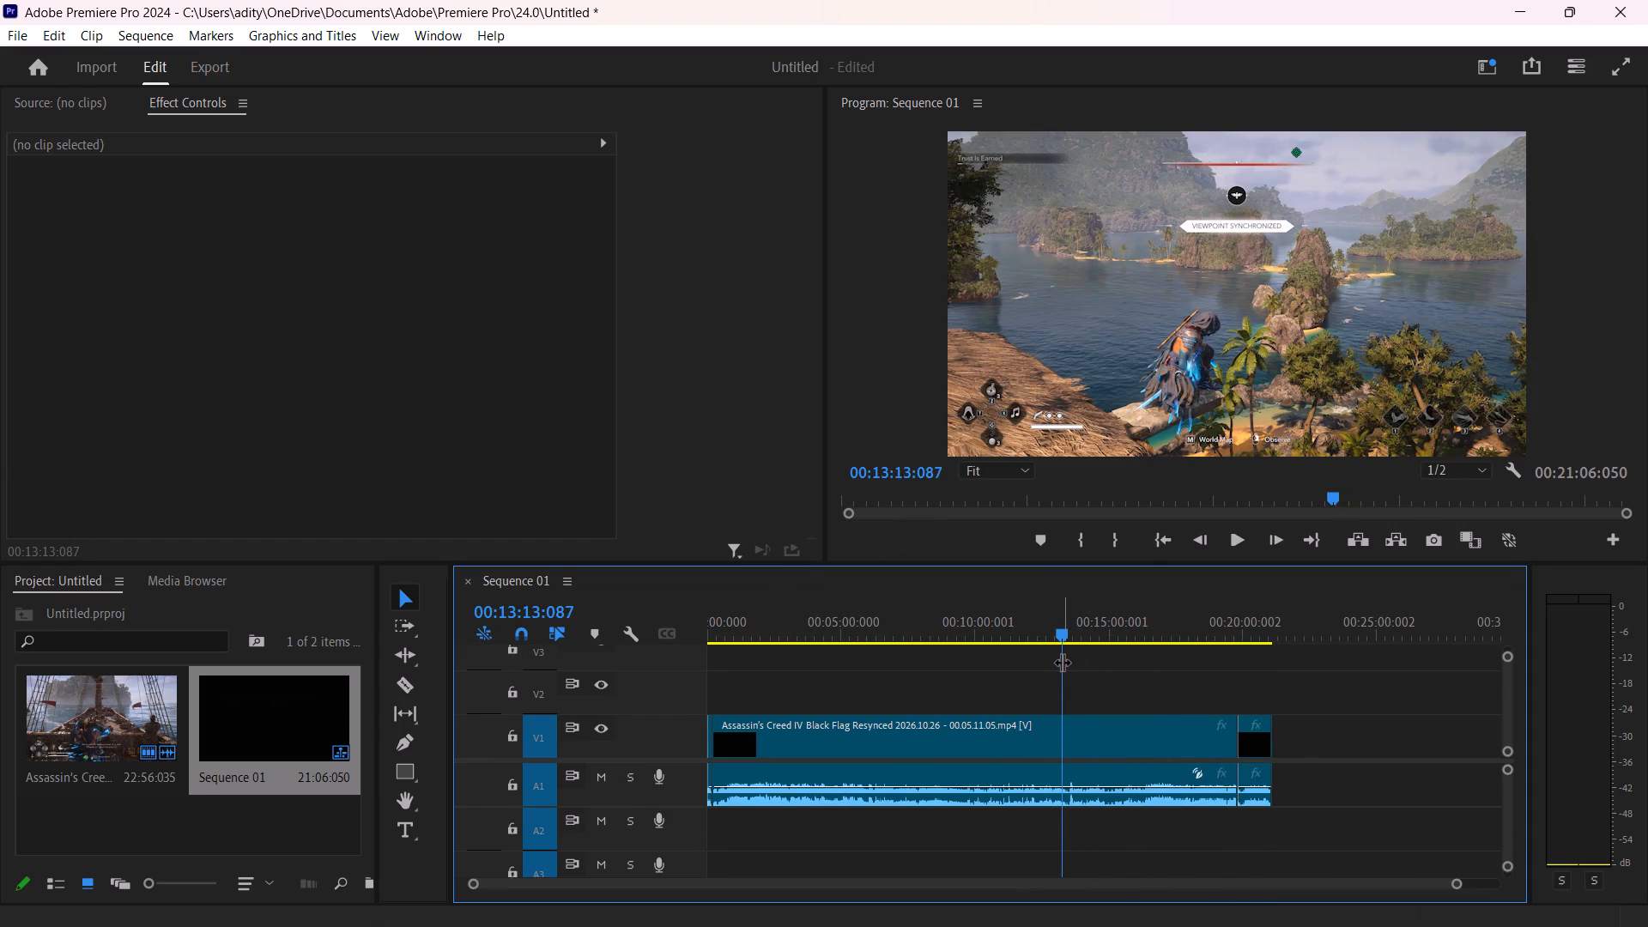
drag(1061, 626, 954, 649)
click(954, 649)
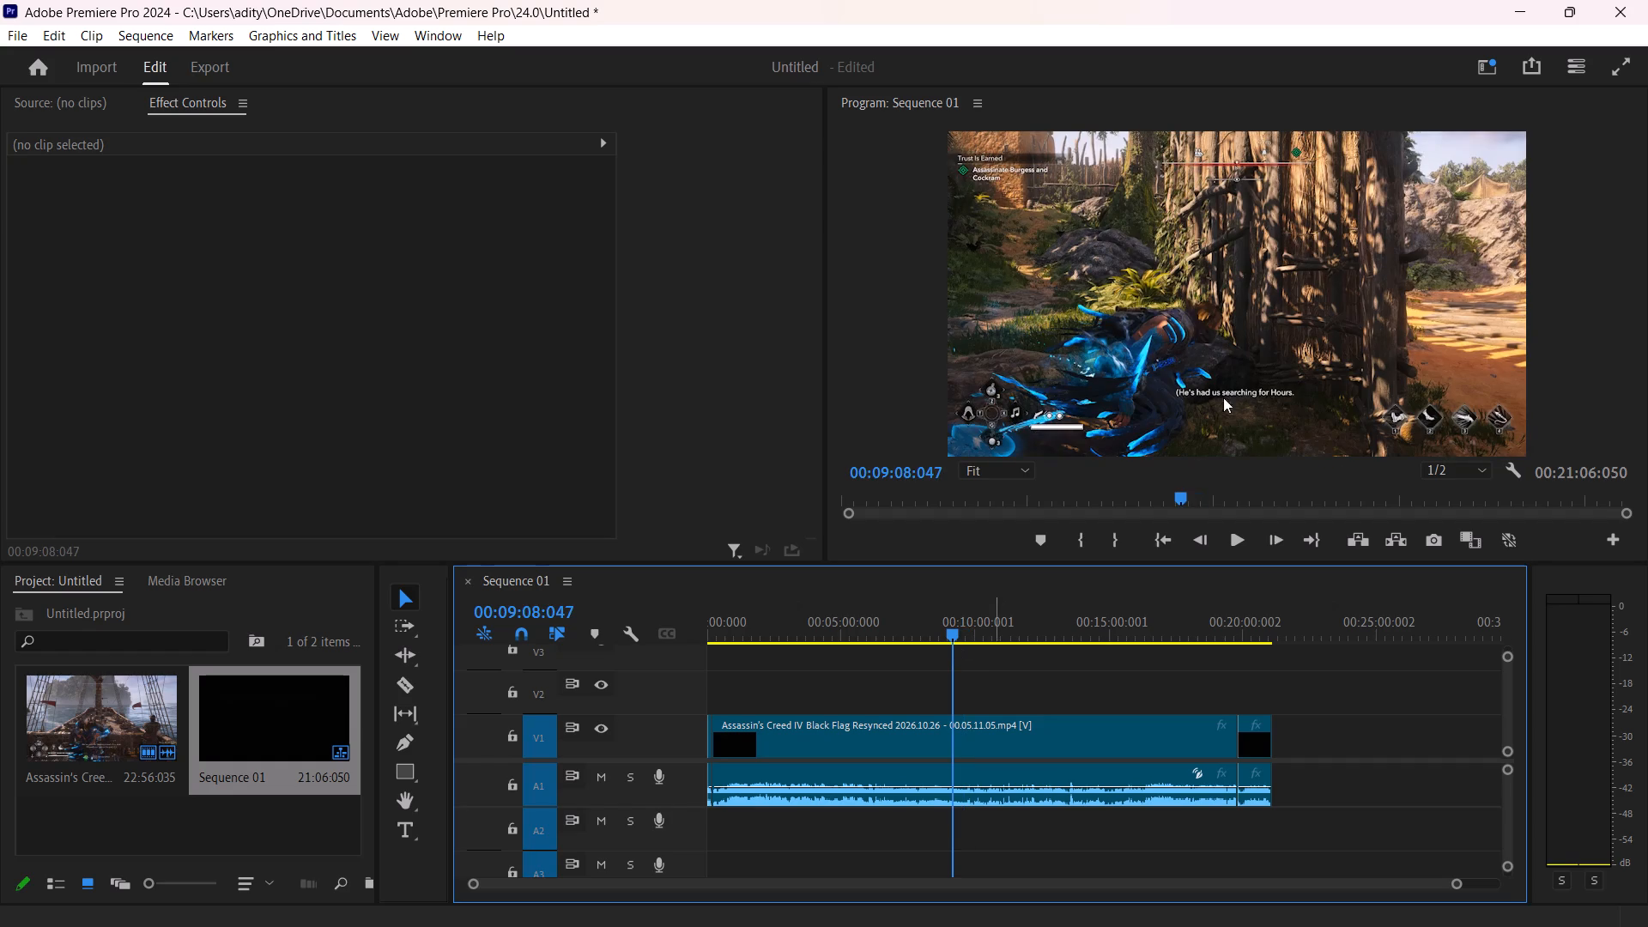
Open Quick Export for Sequence 01 and name the output file "ACBFR PART 16 Trust Is Earned" in the Black Flag Resynced folder.
click(1536, 68)
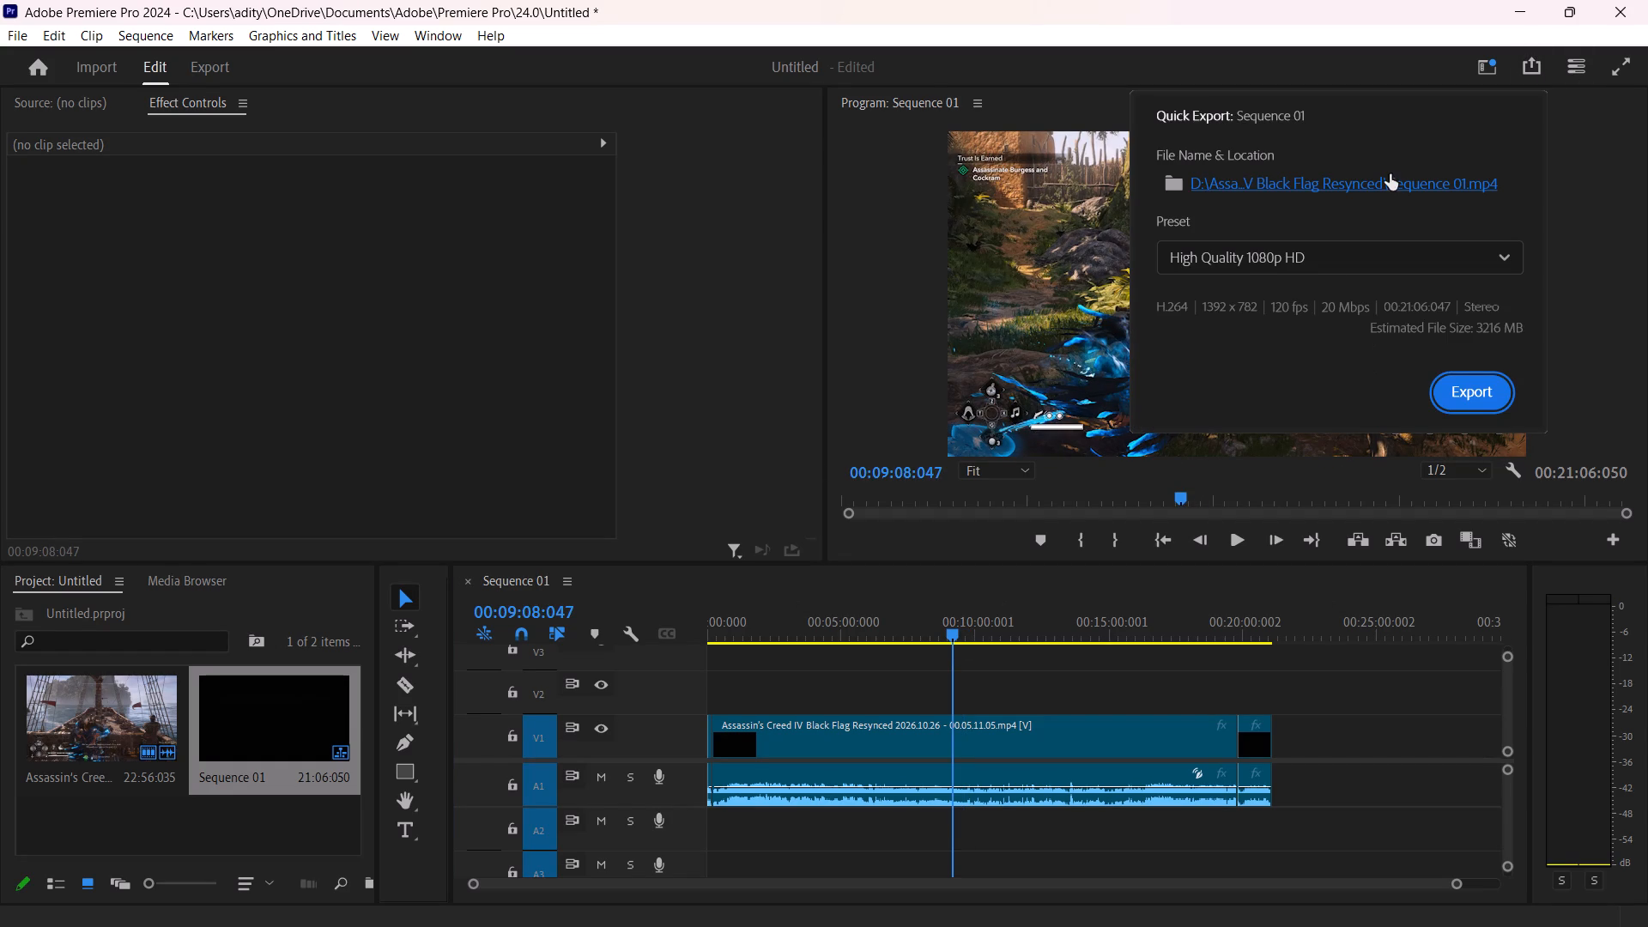
click(1388, 179)
scroll(405, 296, up, 2)
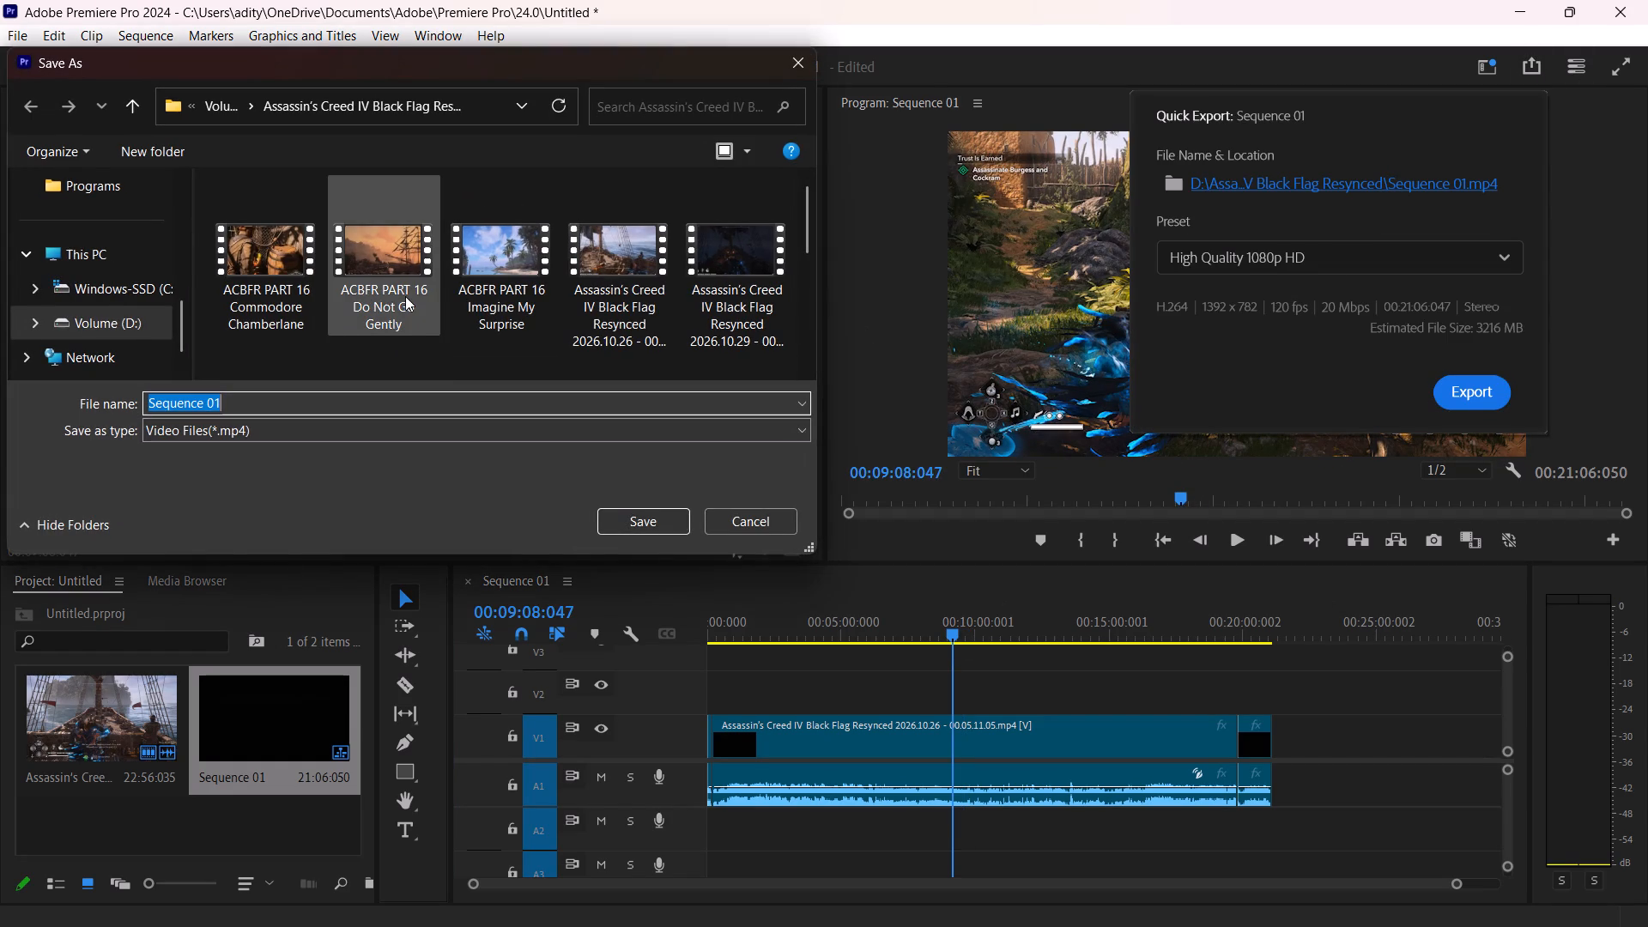
click(477, 277)
double_click(416, 399)
drag(415, 401, 414, 402)
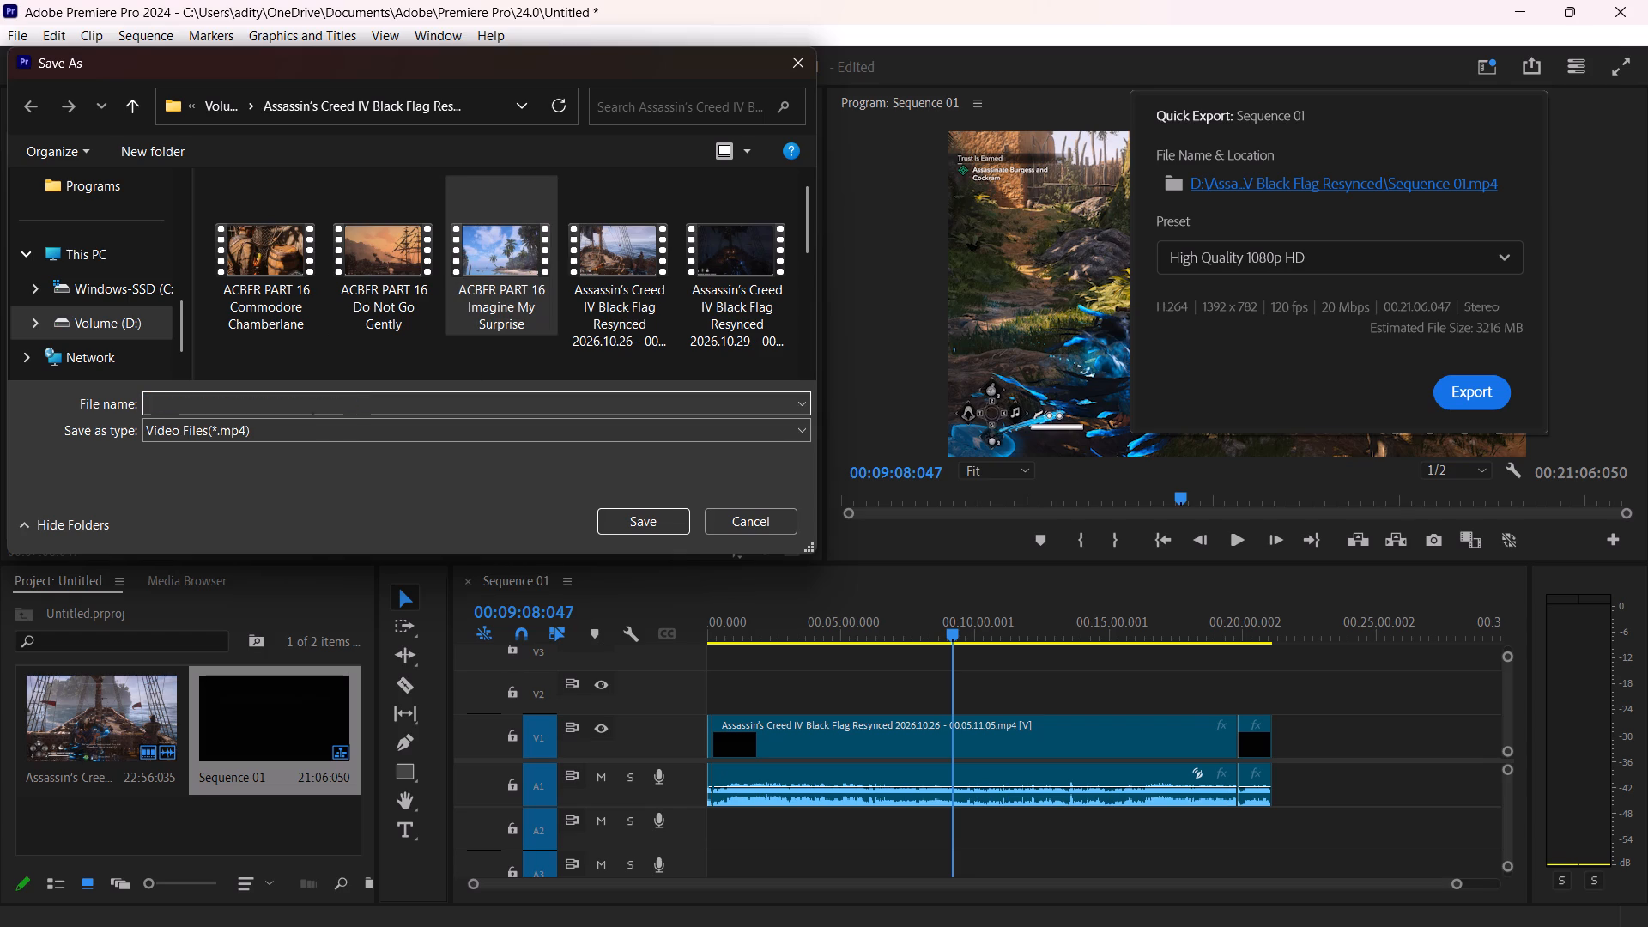
drag(414, 402, 240, 397)
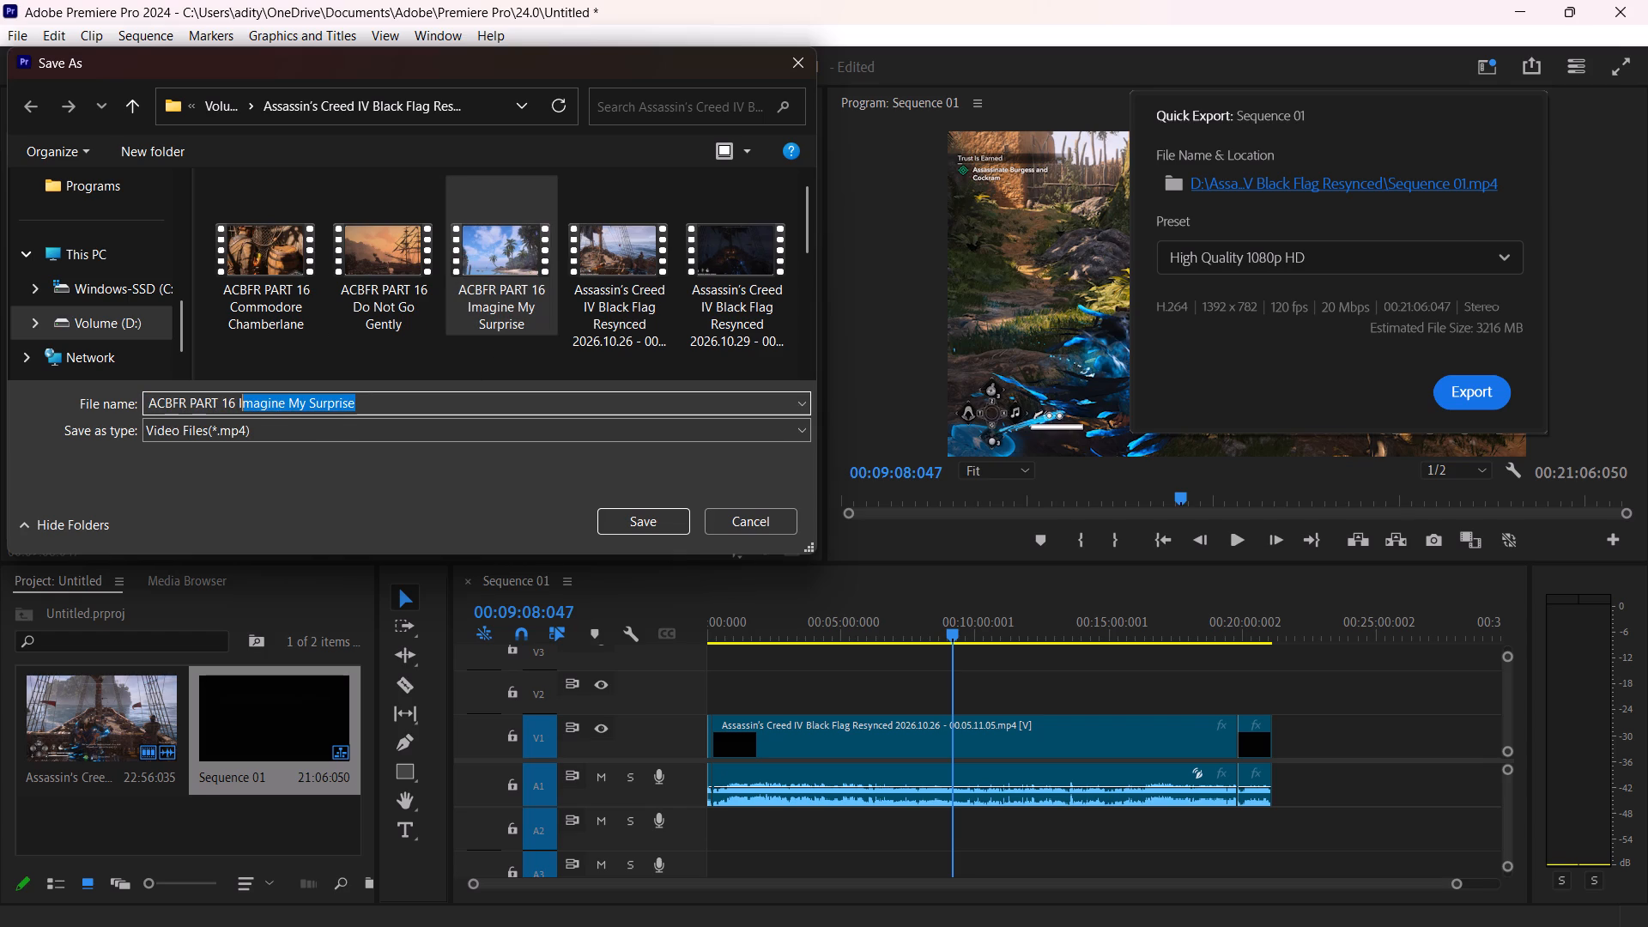
drag(240, 397, 239, 397)
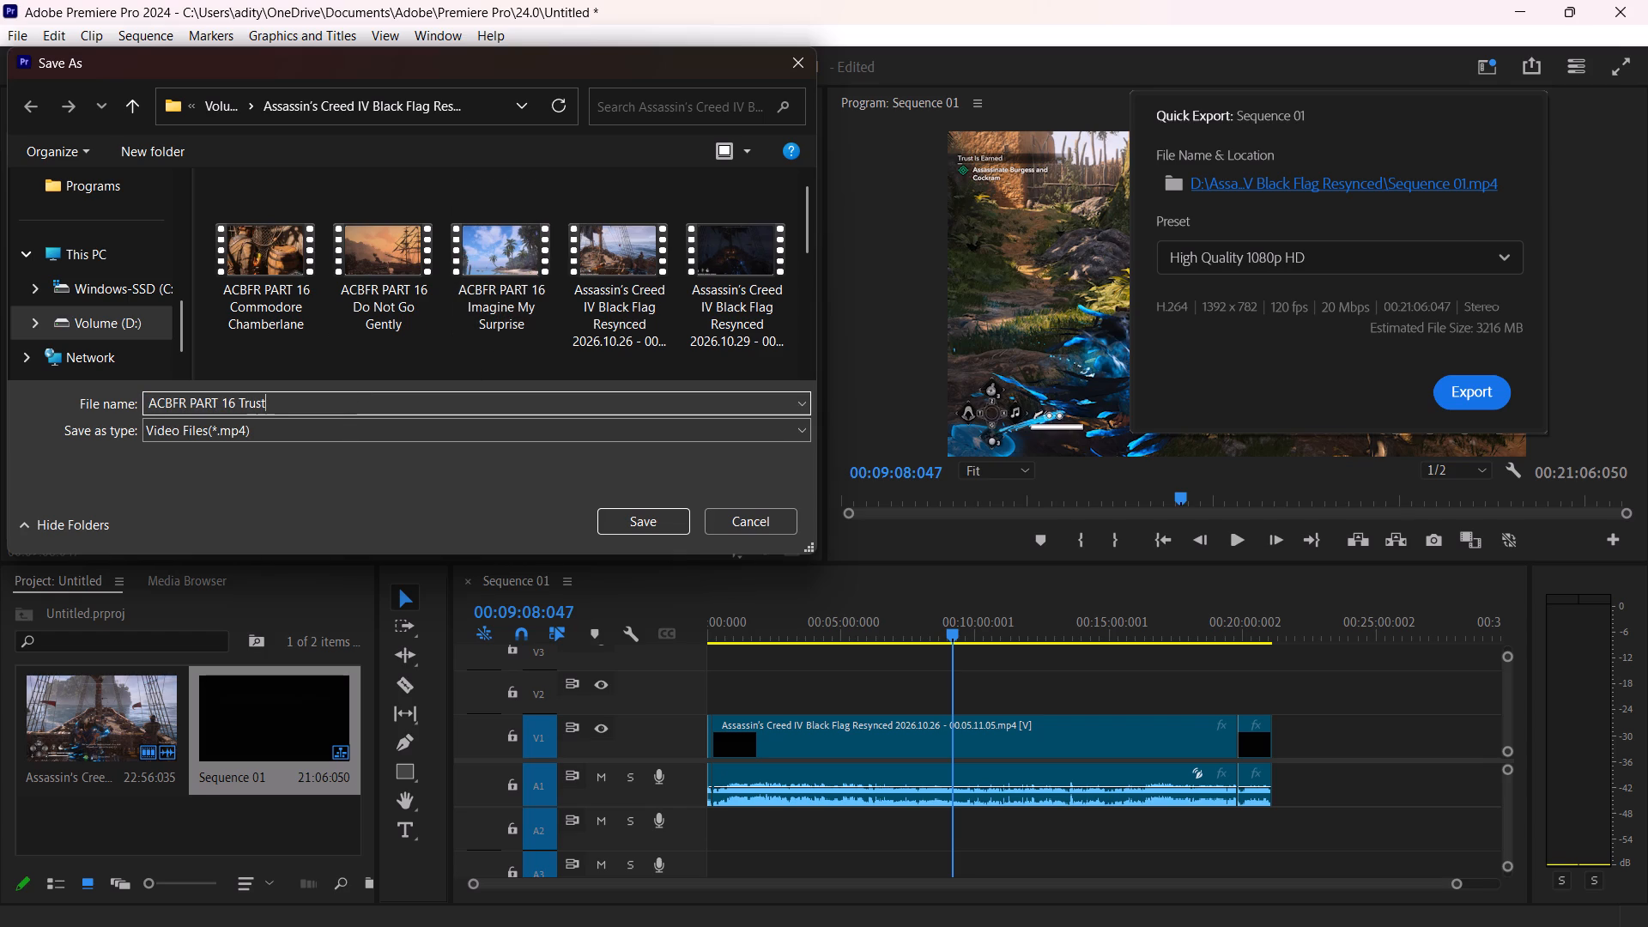
text(arned)
key(Return)
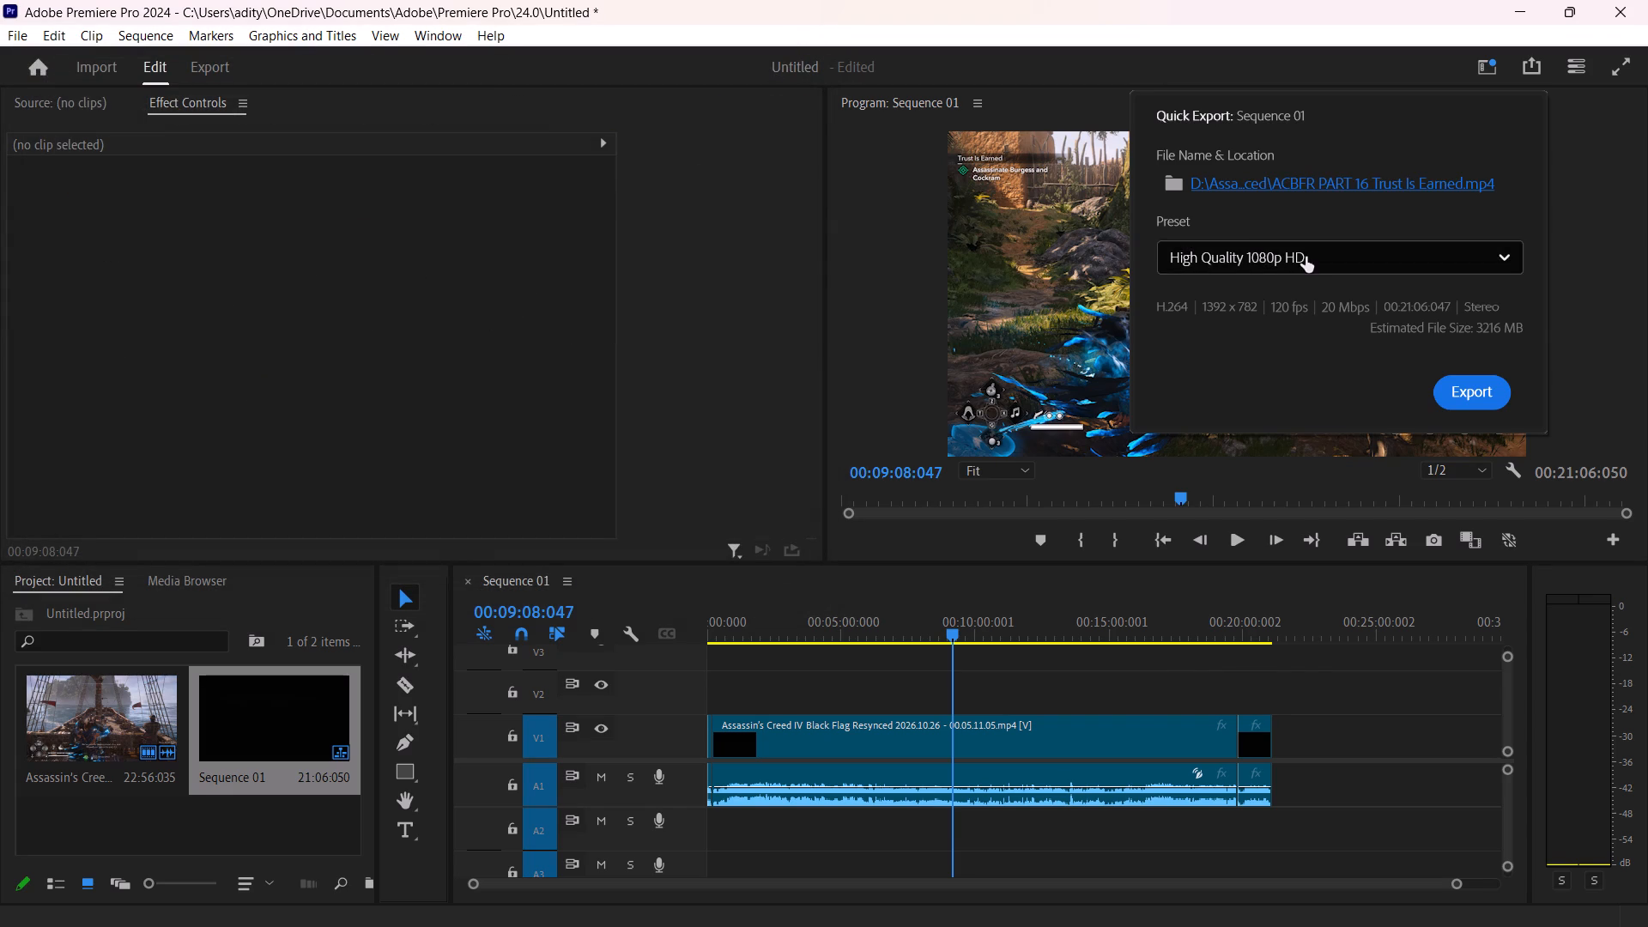
Set the Quick Export preset to High Quality 2160p 4K.
click(1306, 257)
click(1293, 336)
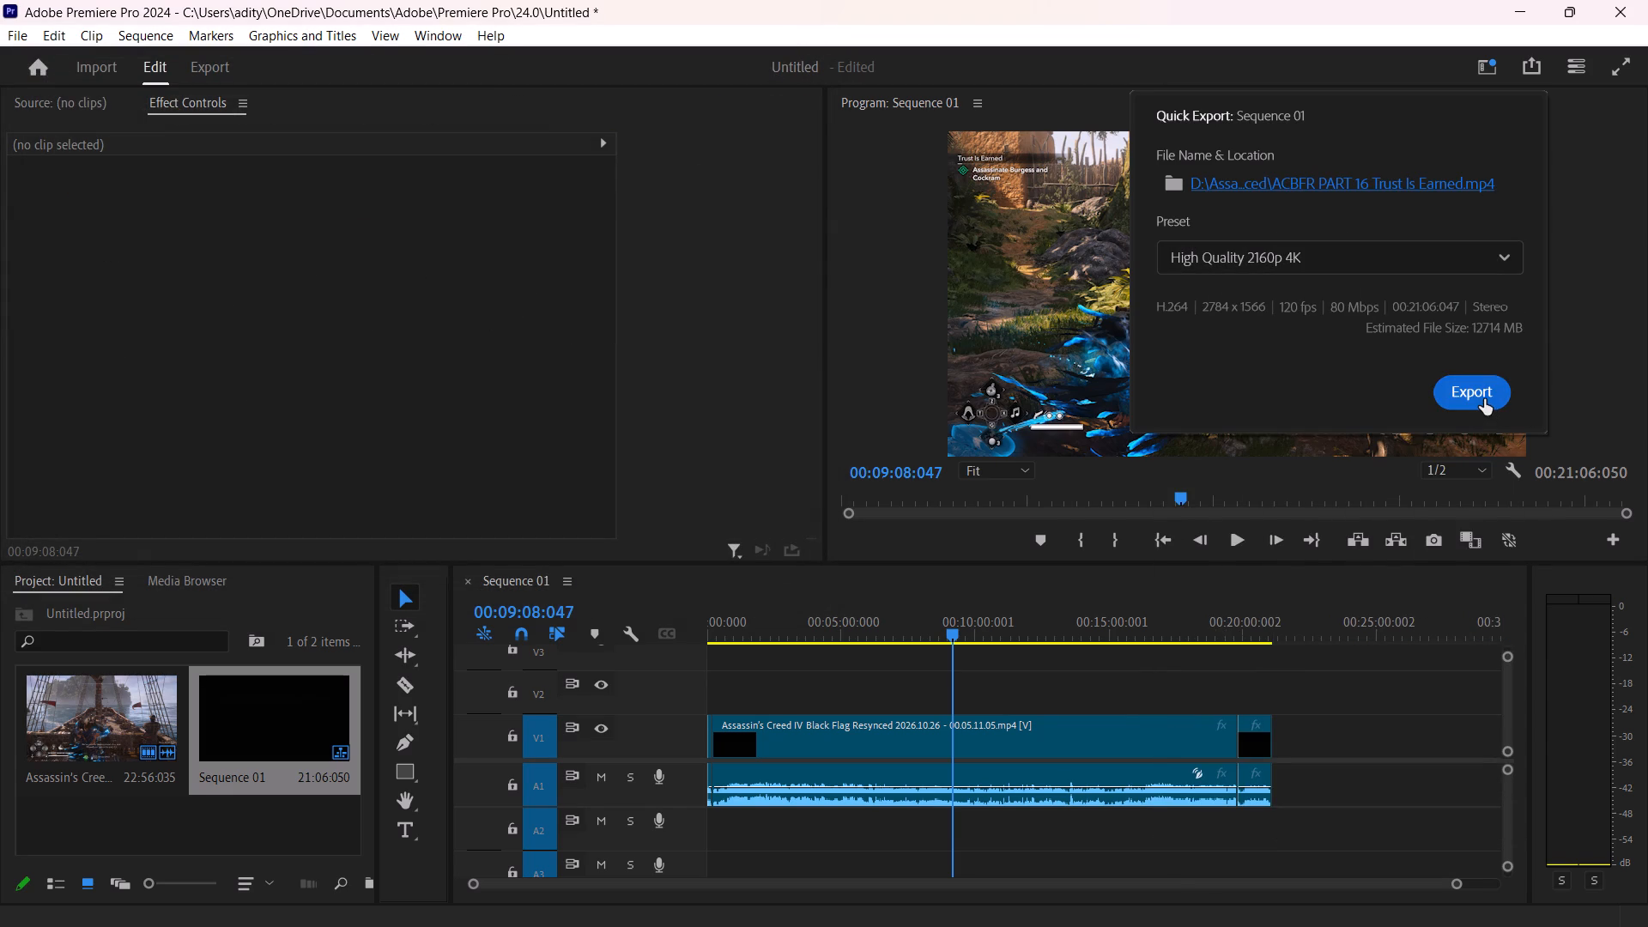
Start the Quick Export of Sequence 01.
double_click(1484, 399)
Switch to Chrome and check the progress of the pending video upload on the YouTube Studio Channel content page.
click(854, 906)
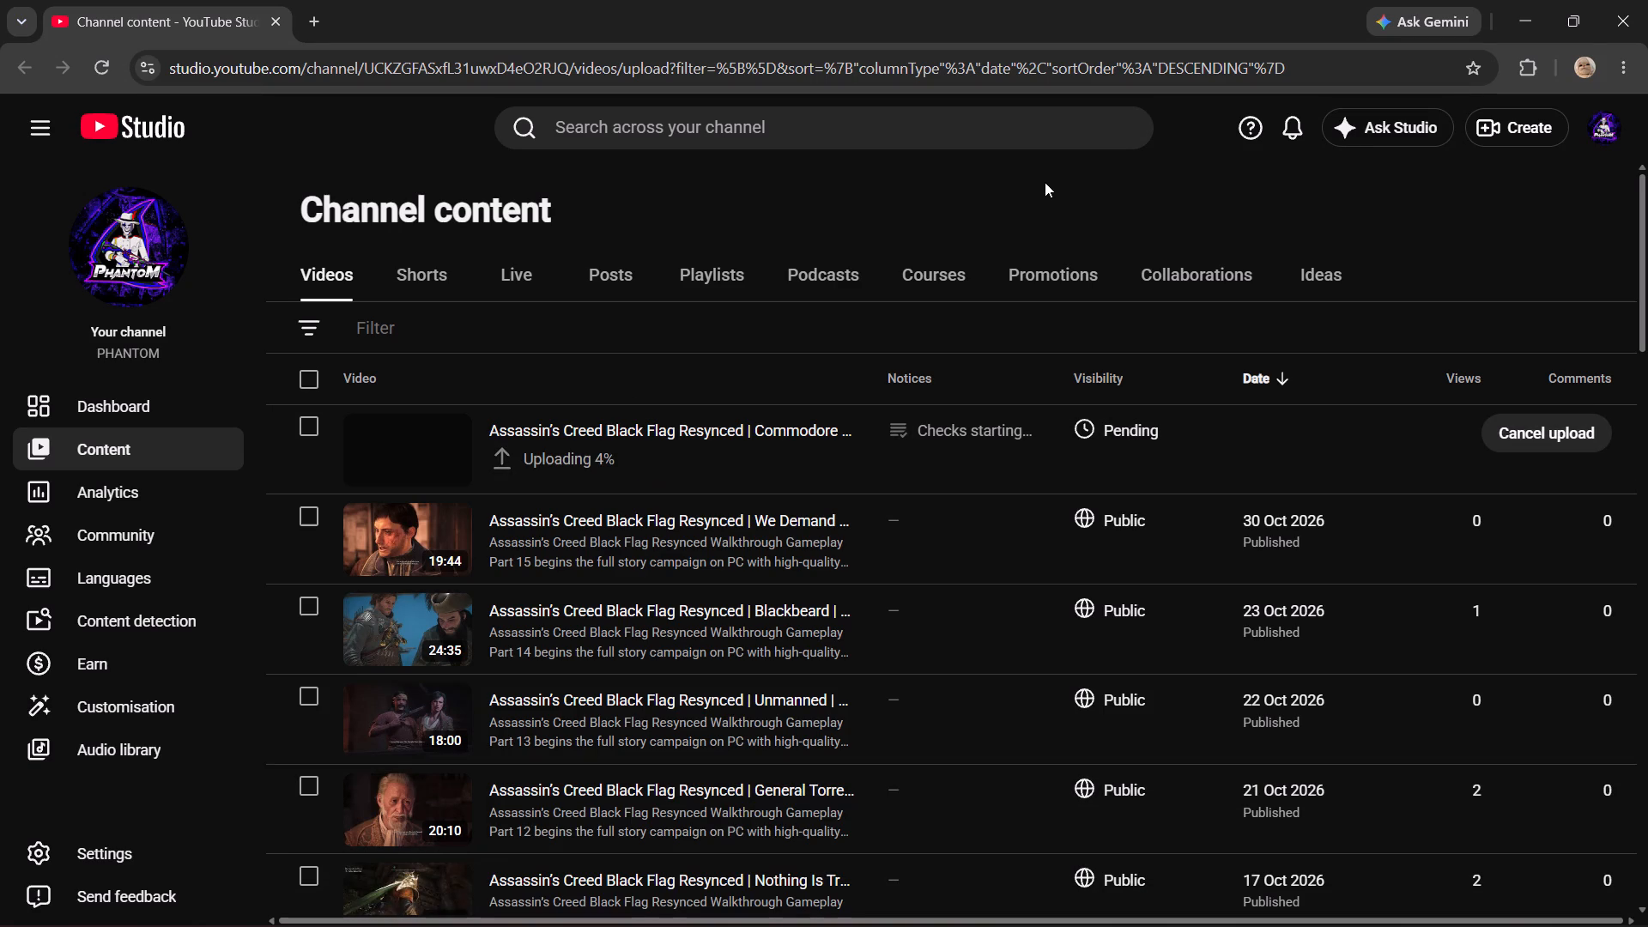
Connect the computer's Wi-Fi to the secured iPhone network instead of iBUS@MUJ.
click(1482, 915)
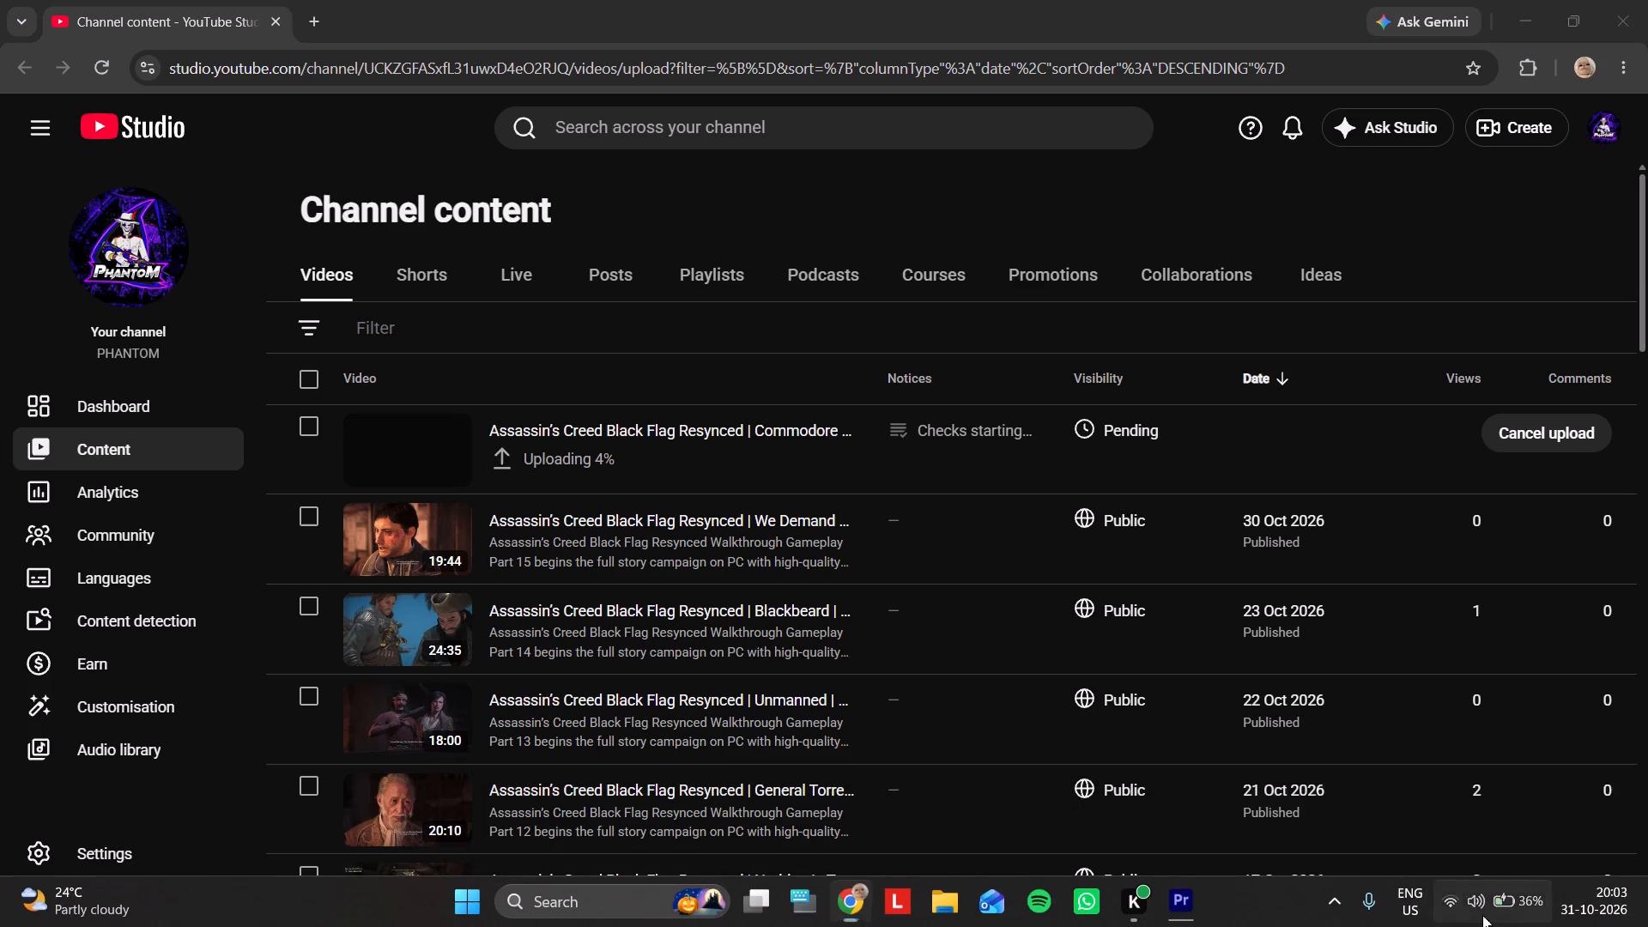
click(1353, 493)
click(1360, 631)
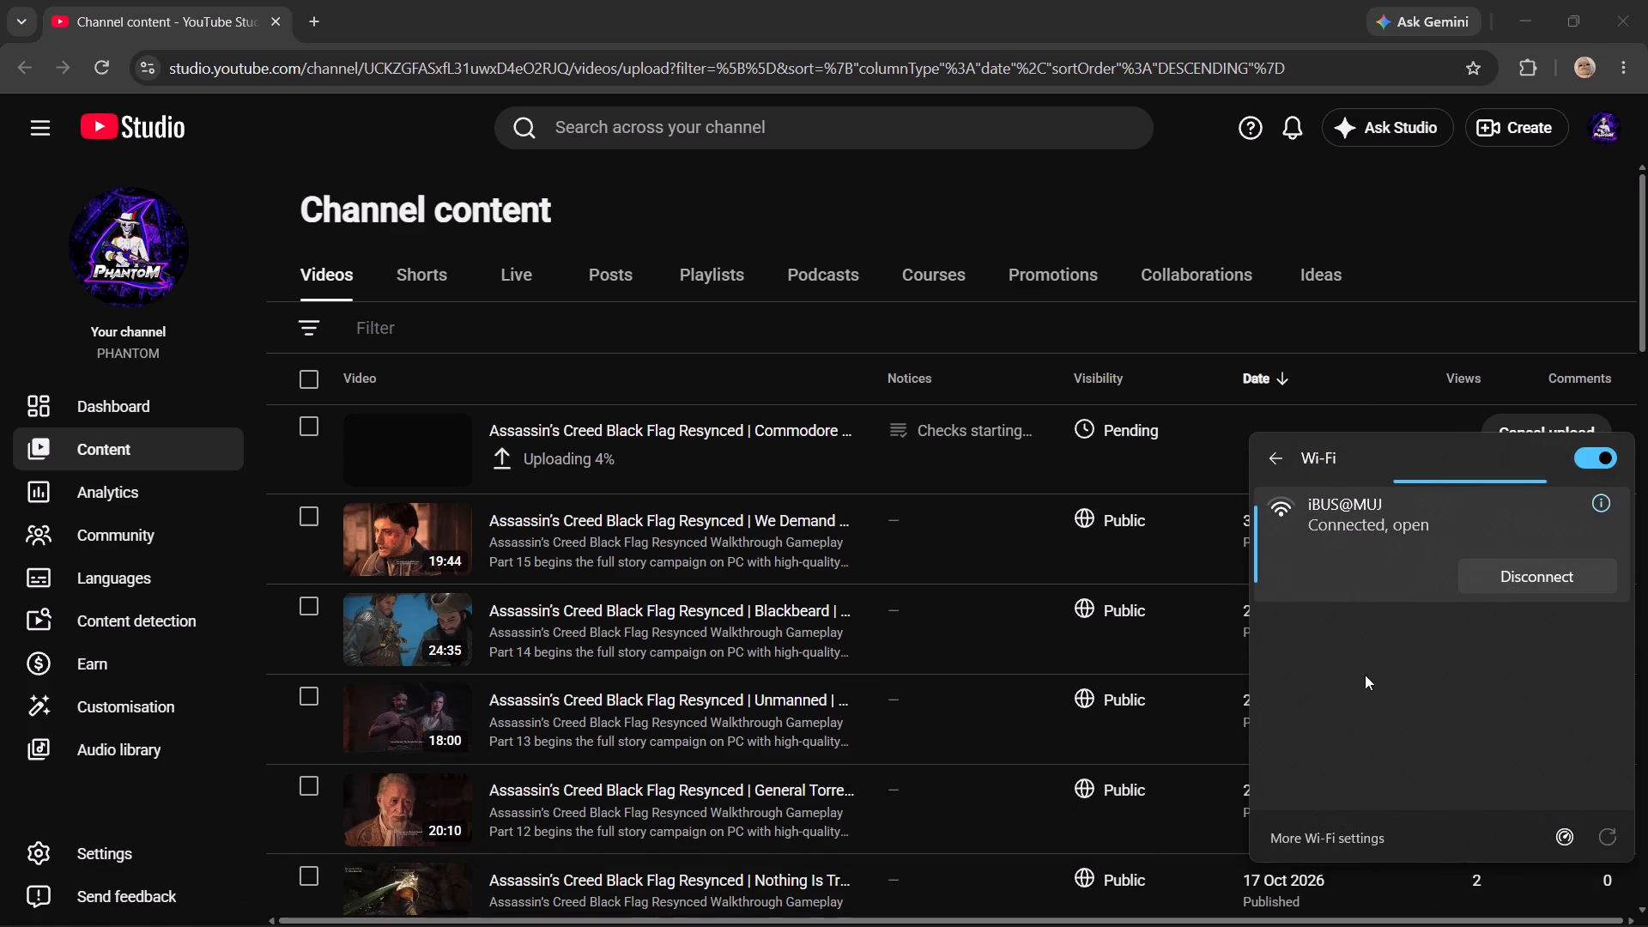
click(1336, 657)
click(1512, 676)
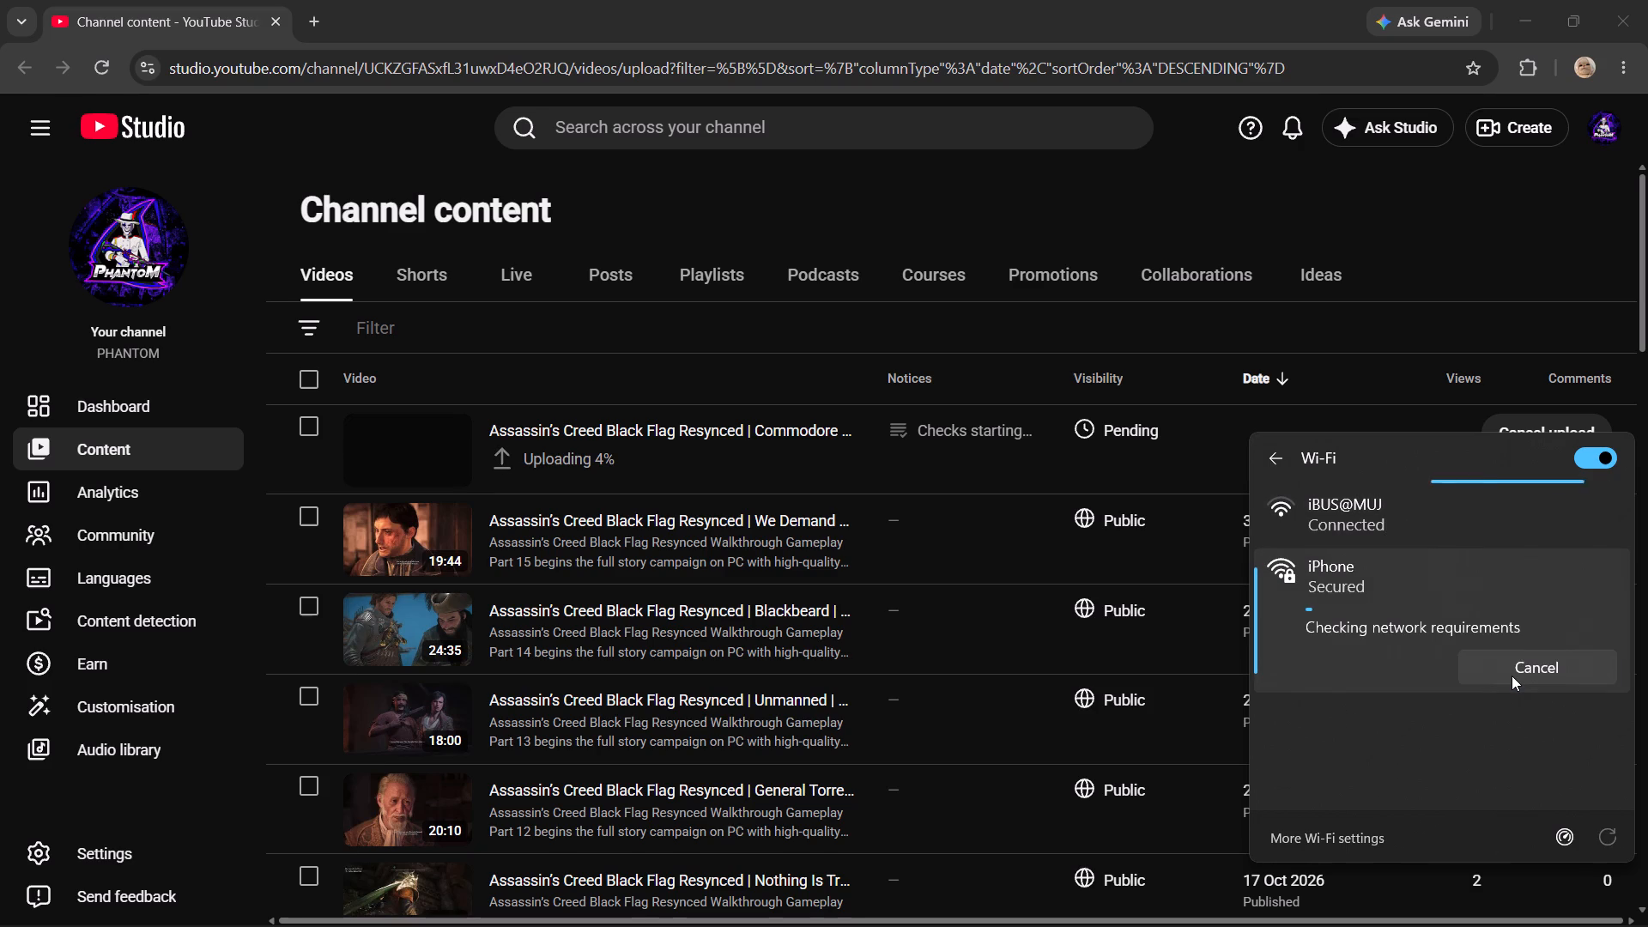
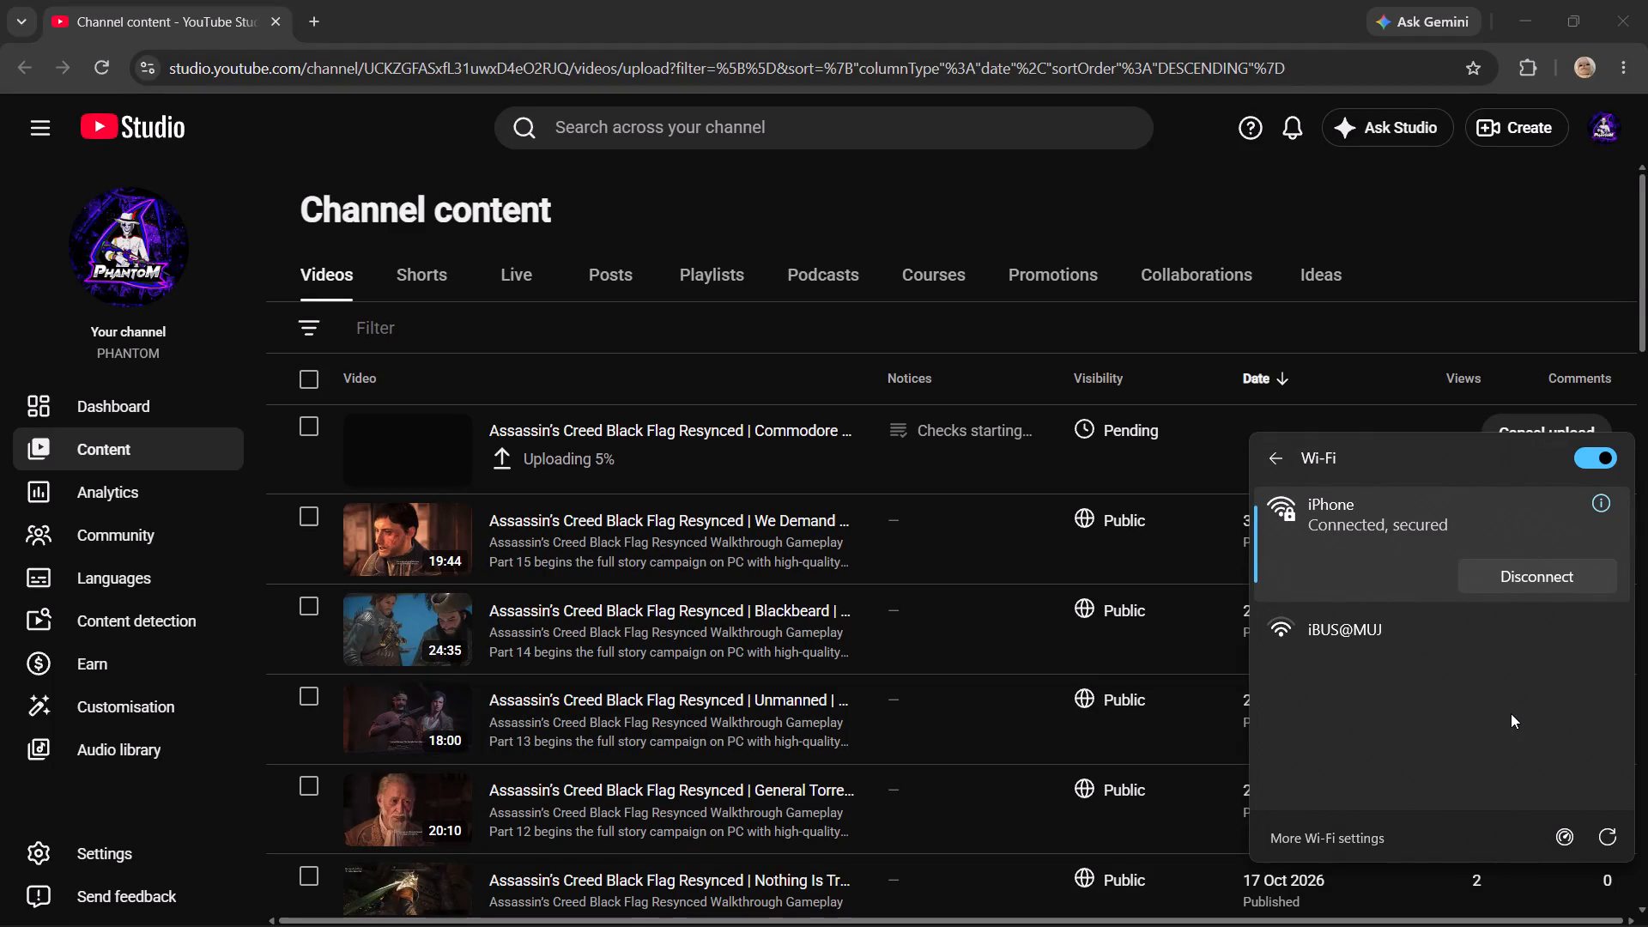
Leave the Wi-Fi network list and turn off Bluetooth in the system quick settings.
click(1289, 467)
click(1415, 528)
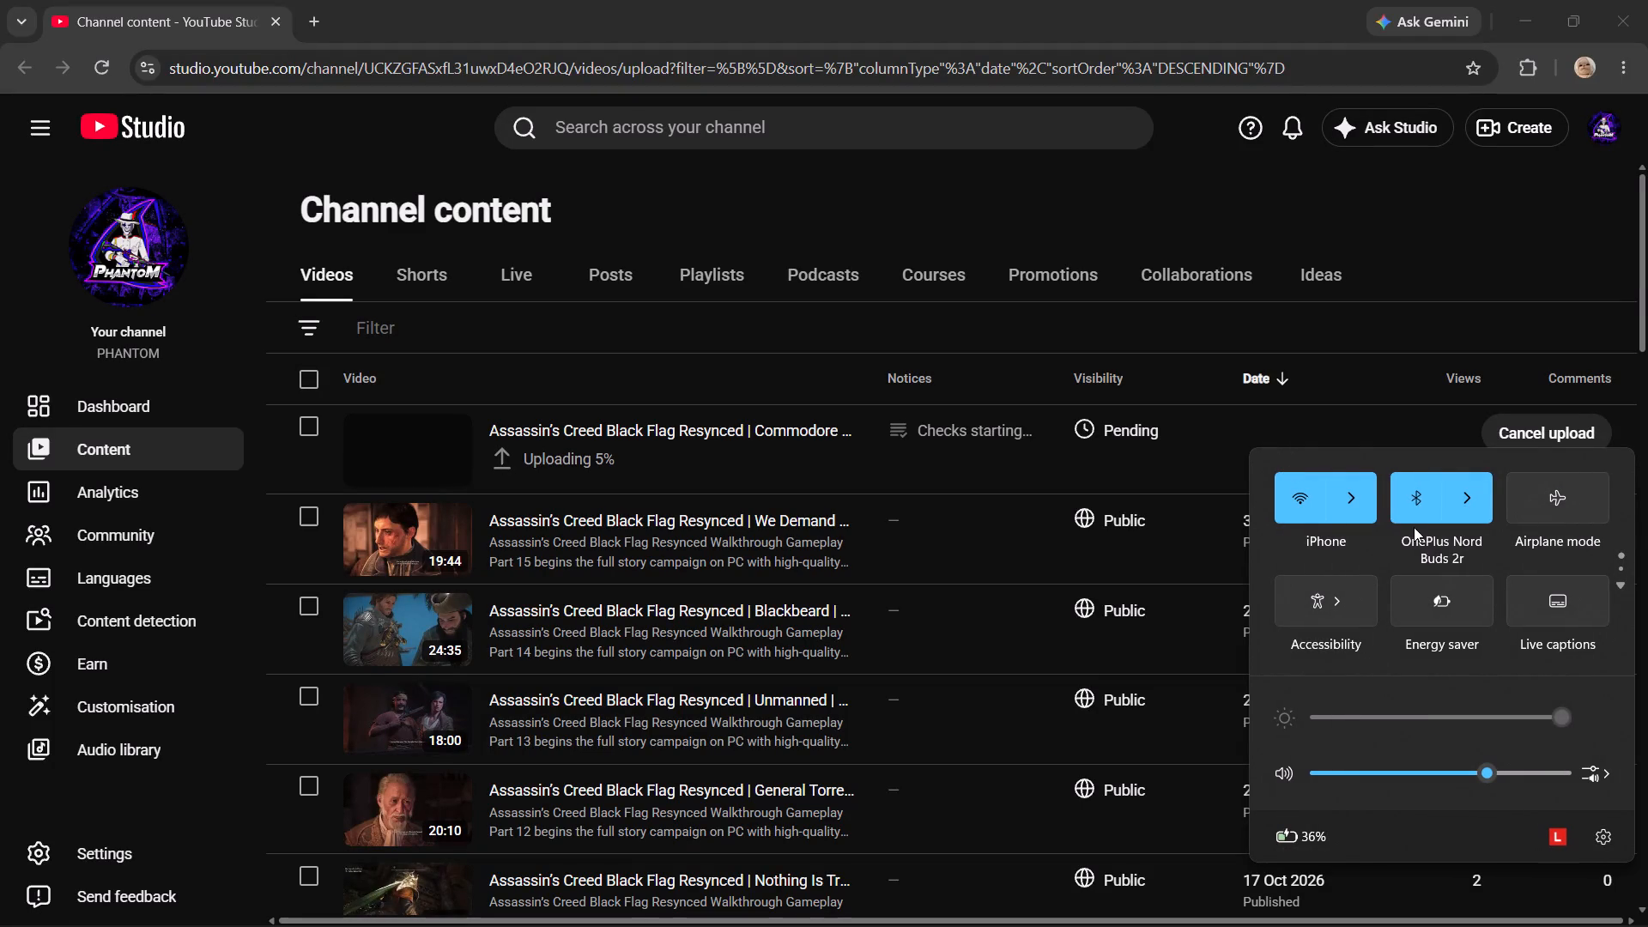
click(1423, 507)
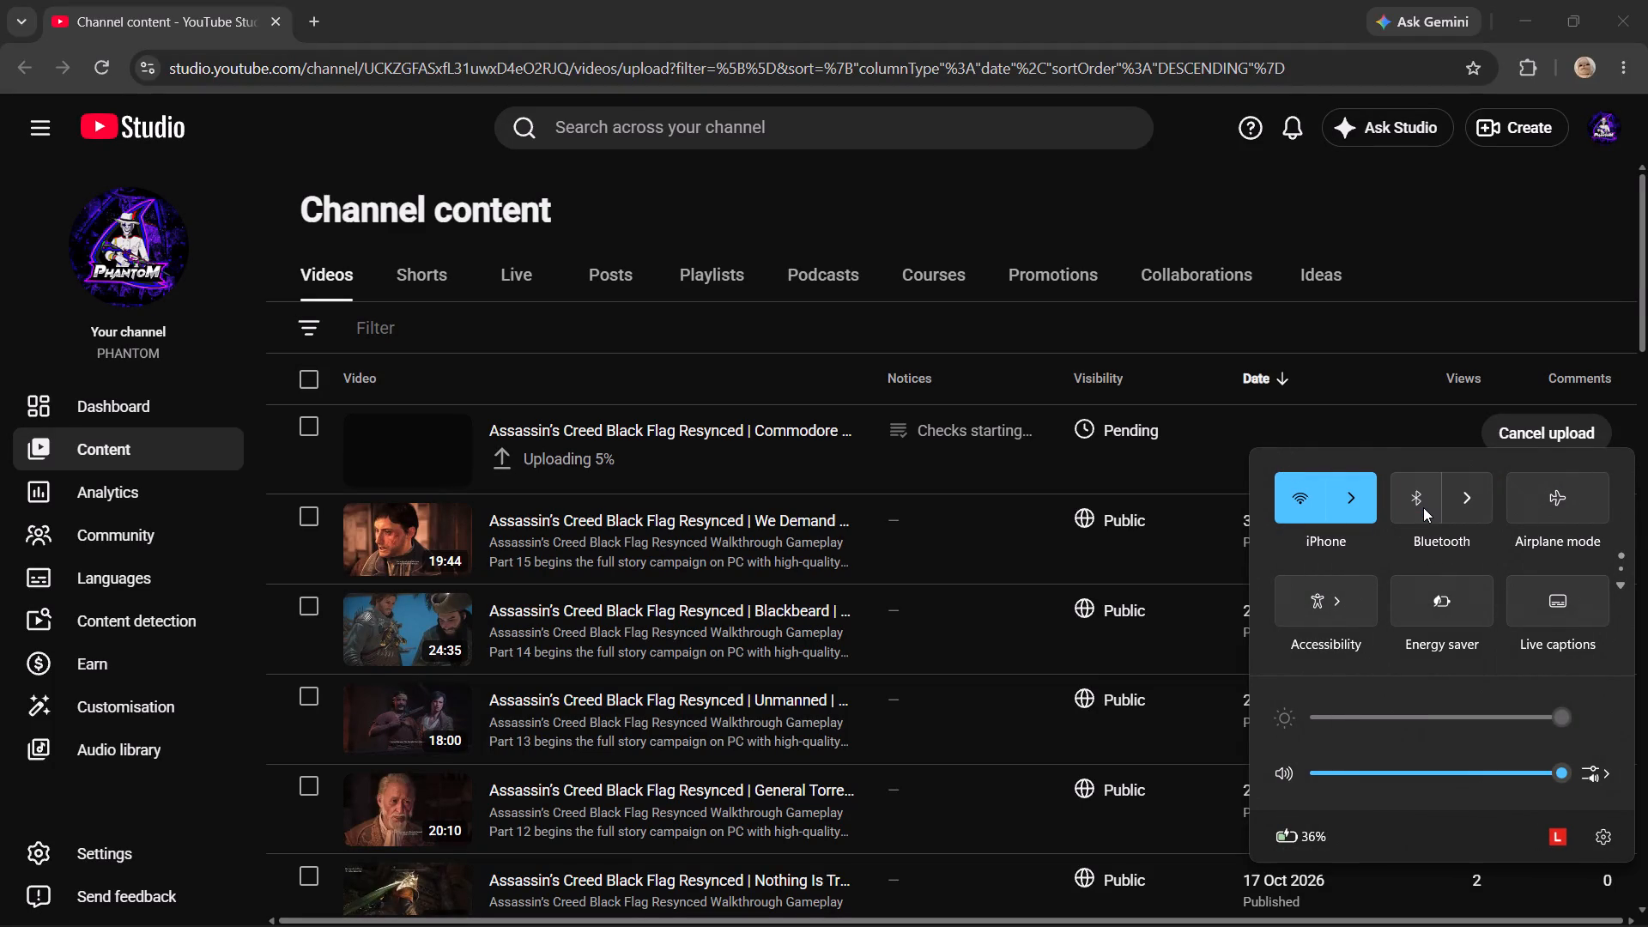
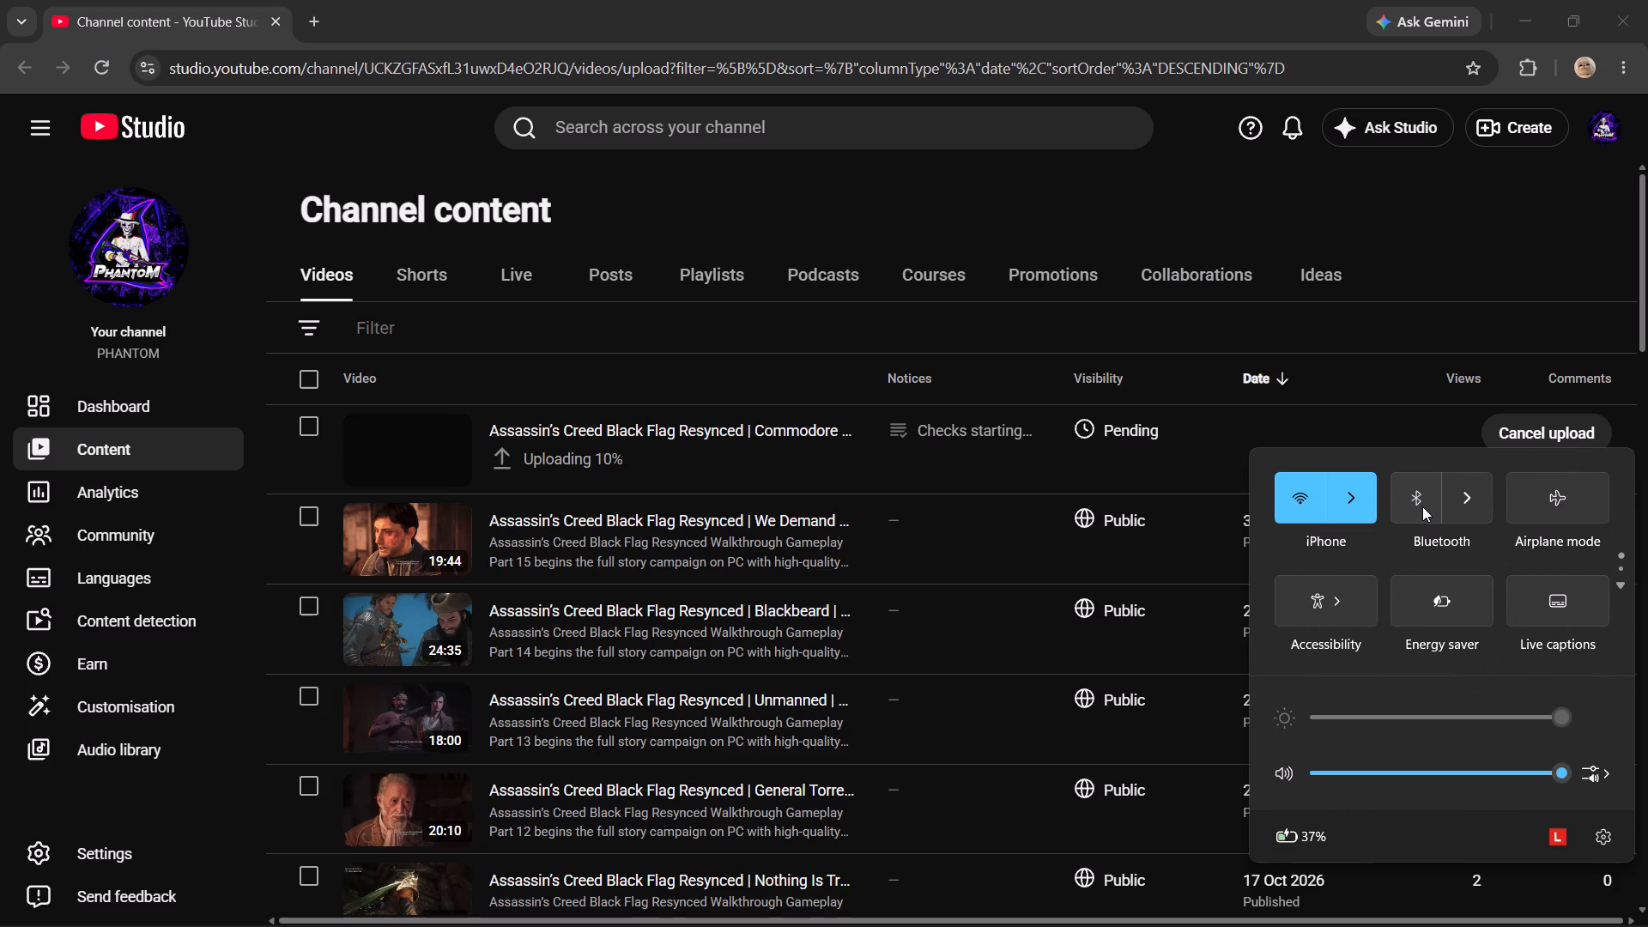
Switch to Premiere Pro briefly and return to the YouTube Studio channel content page in Chrome.
click(1178, 915)
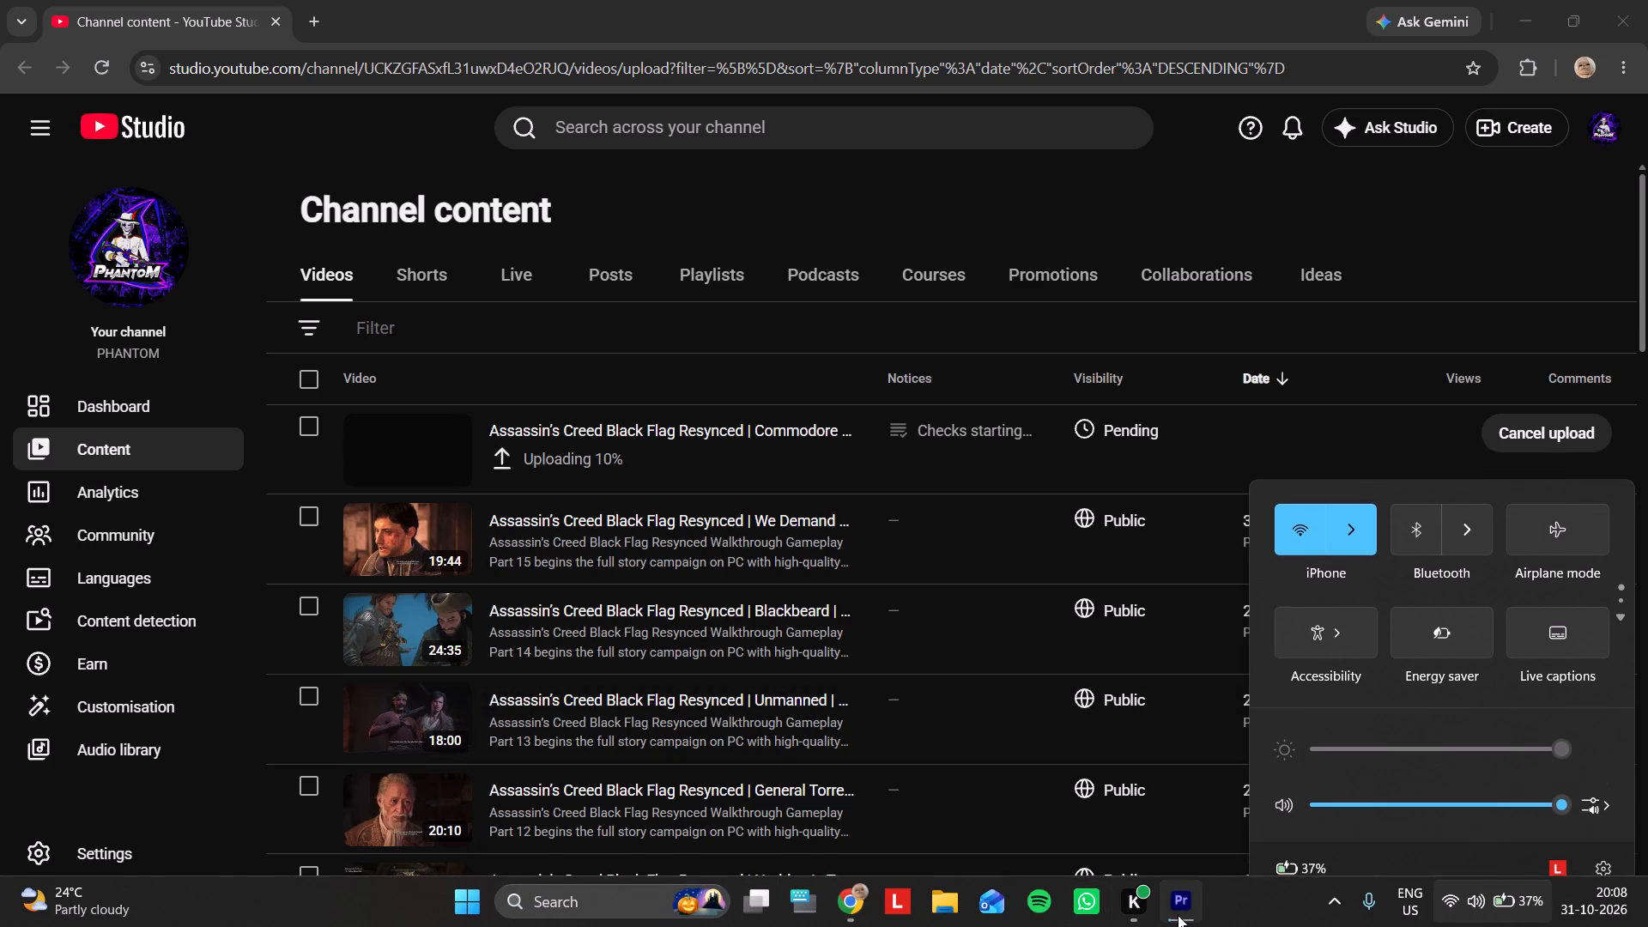
click(848, 898)
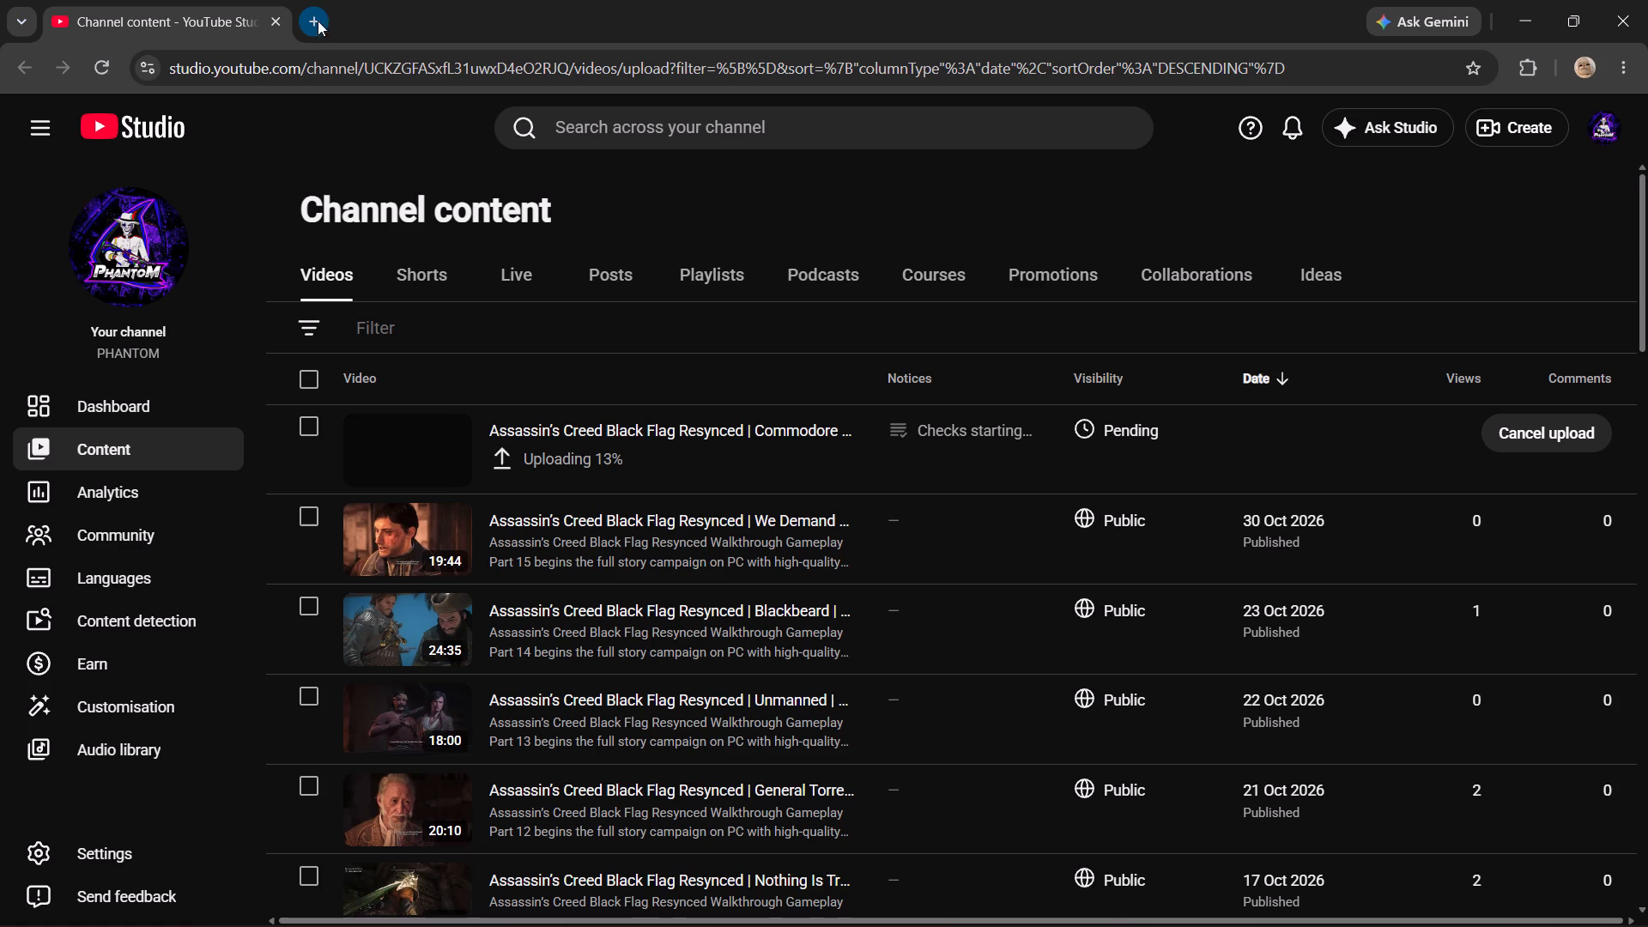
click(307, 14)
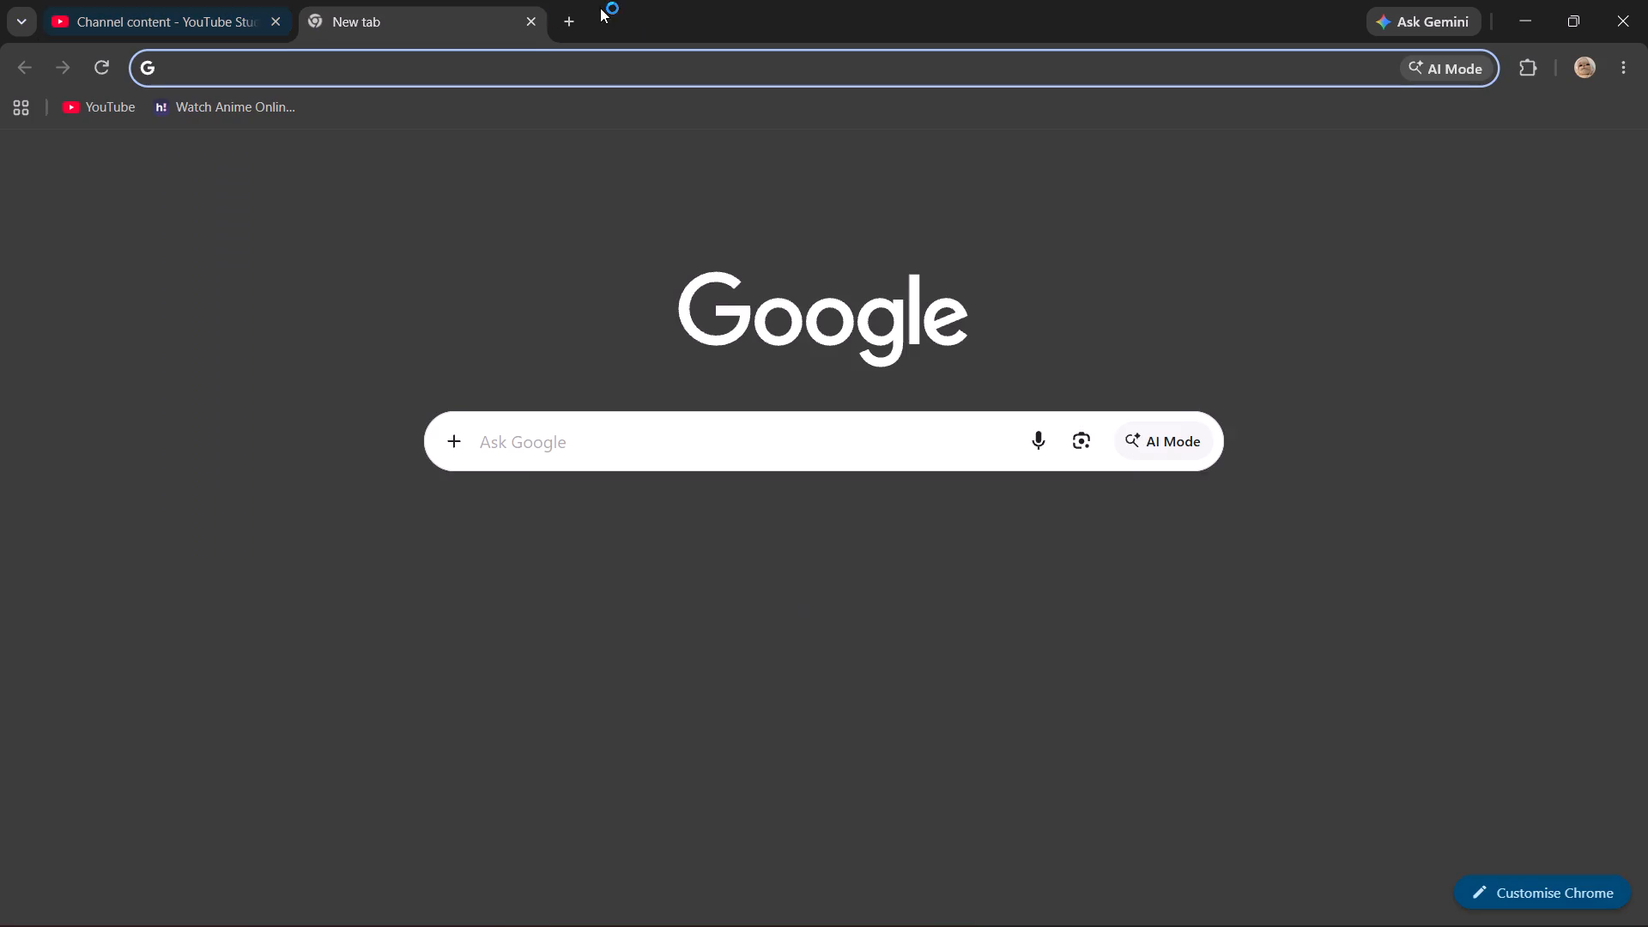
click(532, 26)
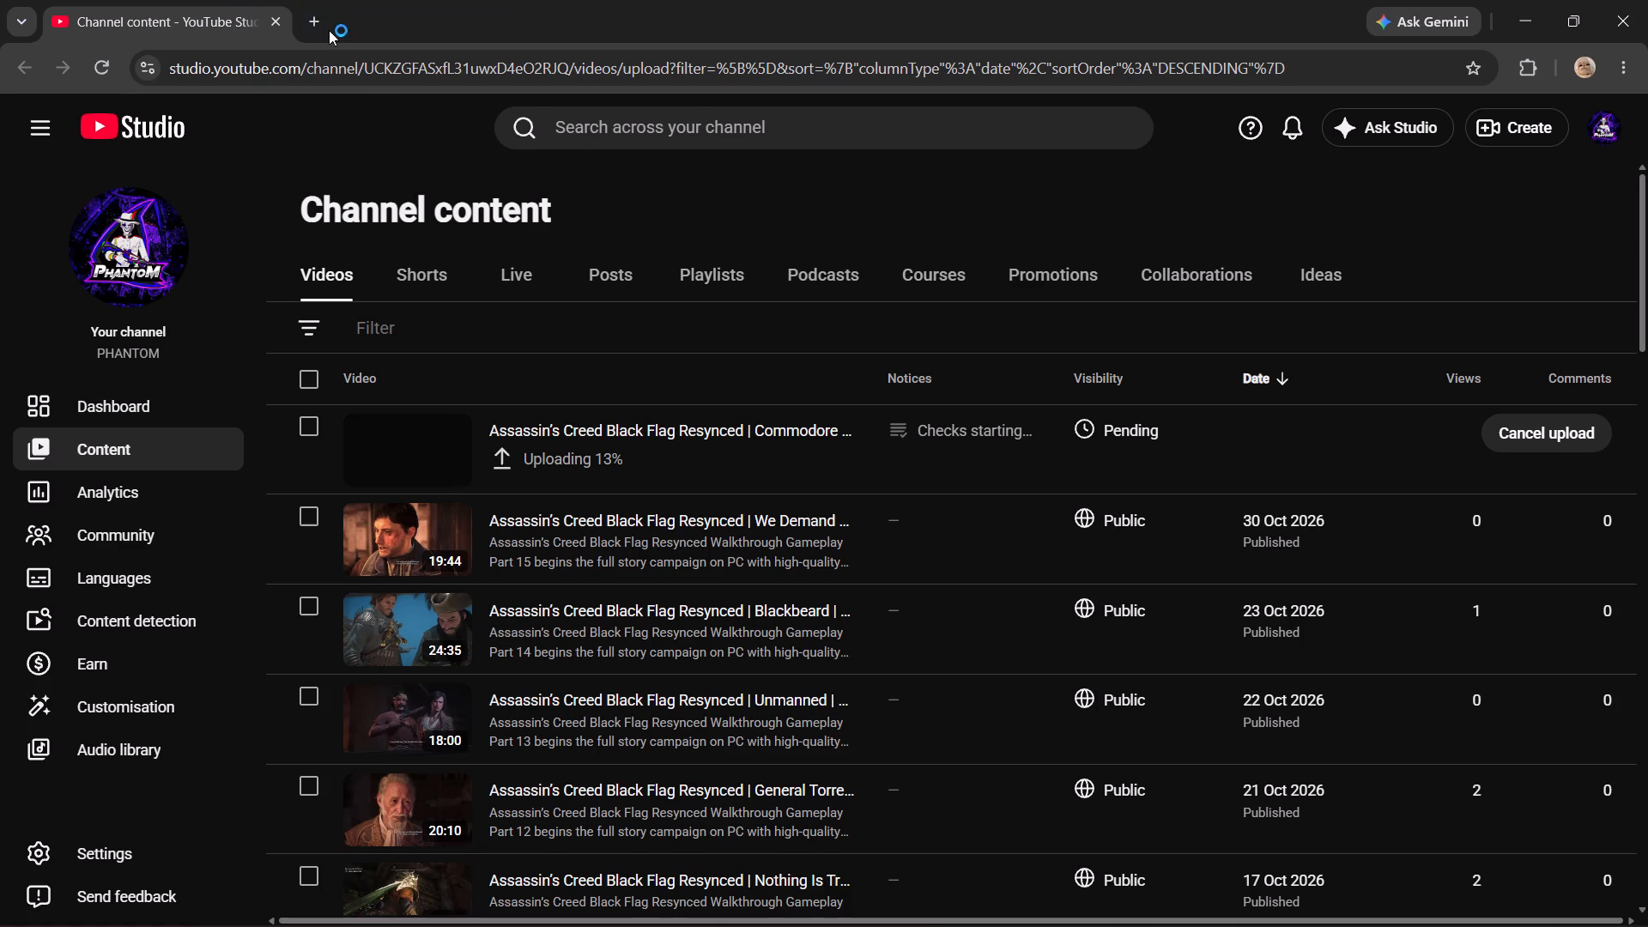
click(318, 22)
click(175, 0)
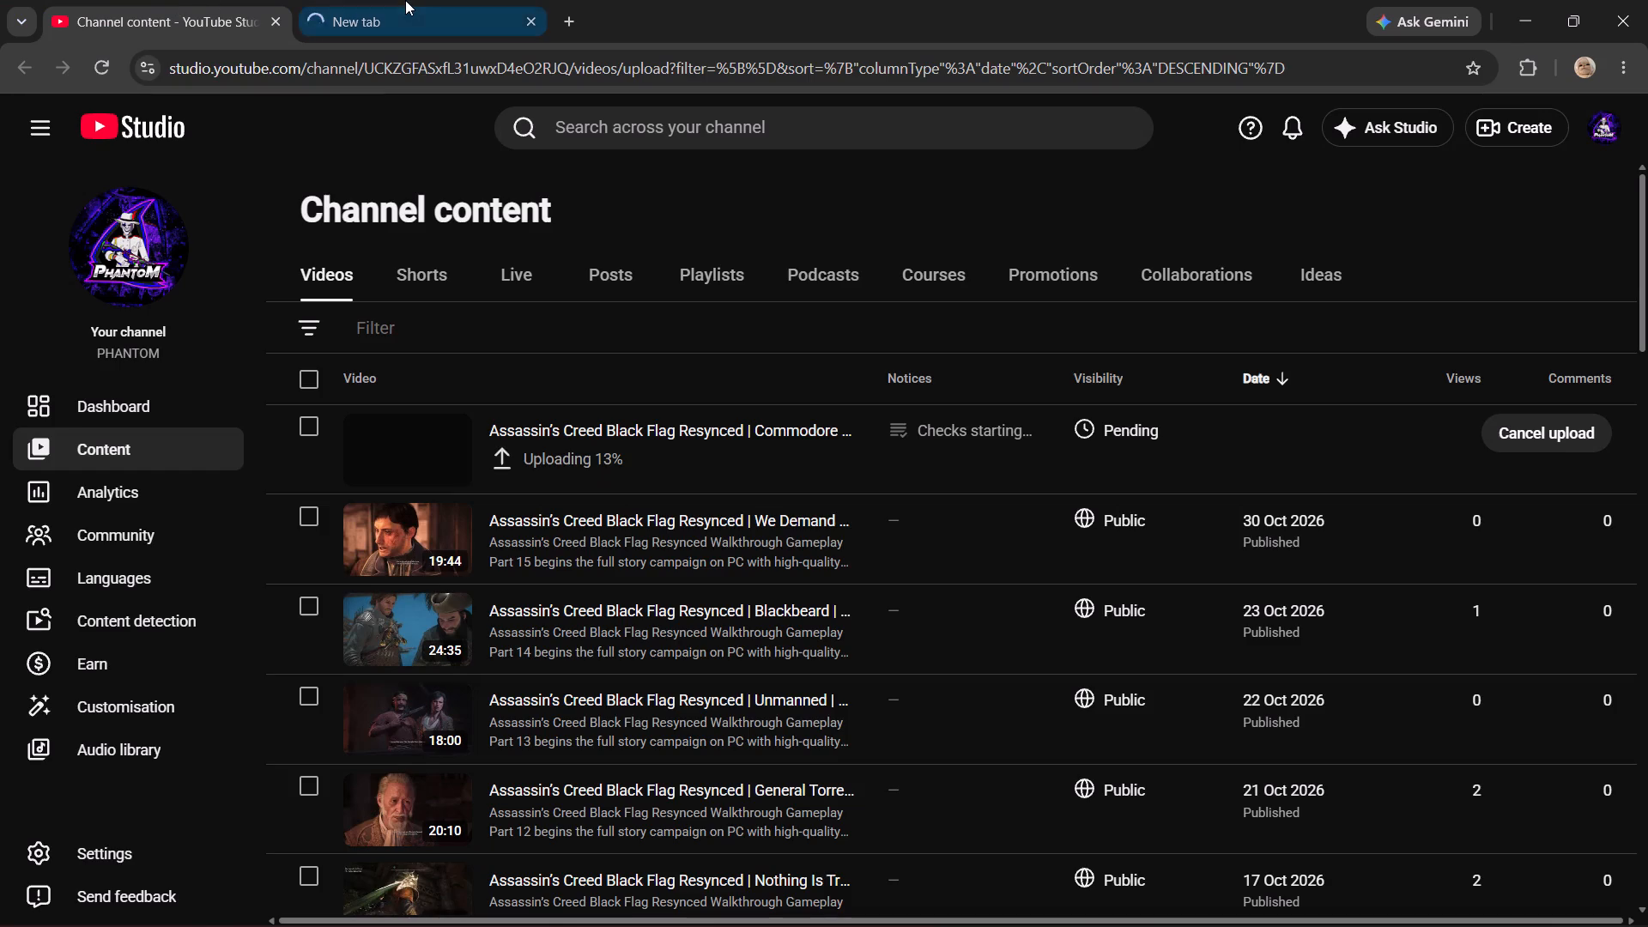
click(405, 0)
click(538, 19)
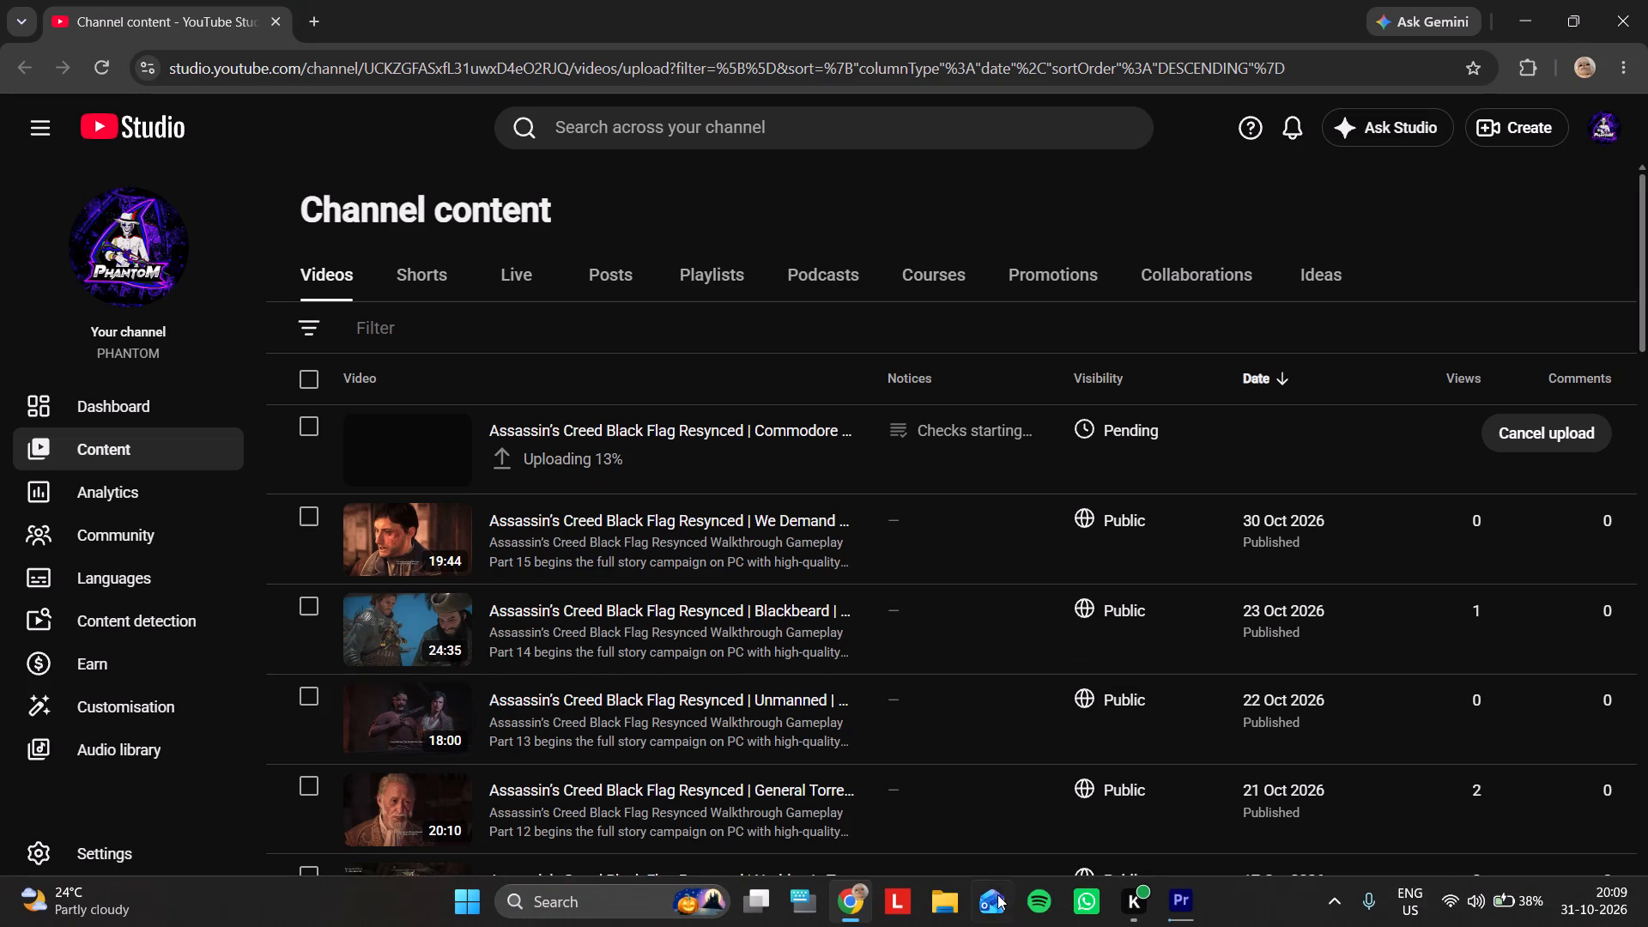
Switch to Premiere Pro to check the encoding progress of Sequence 01, and return to the browser.
click(1174, 884)
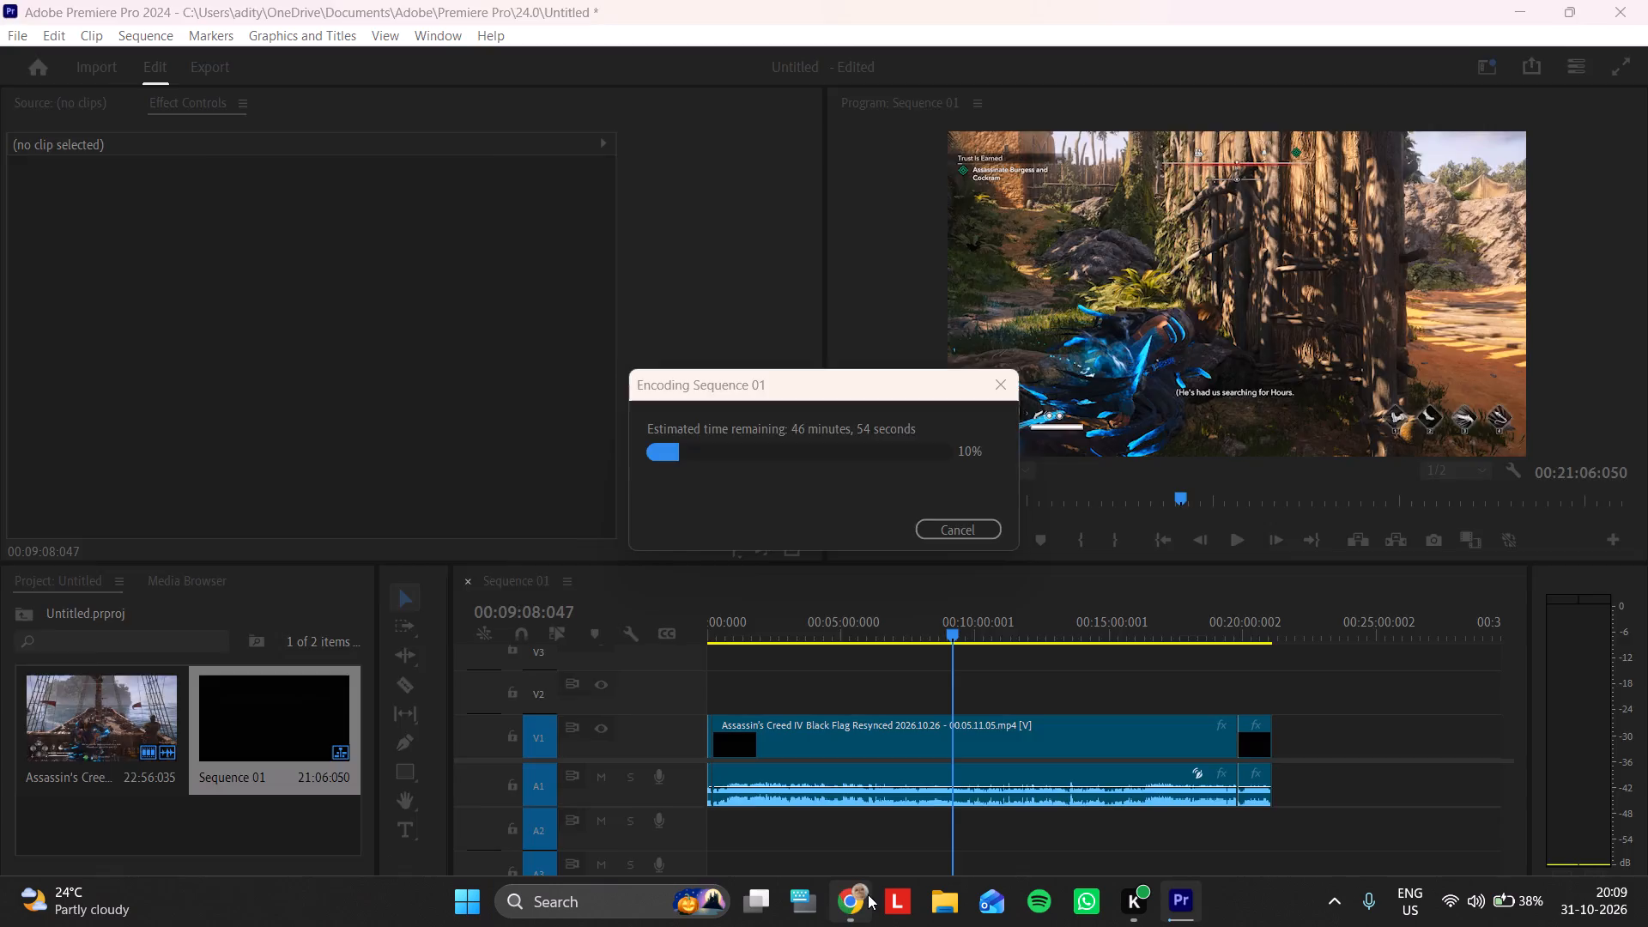
click(868, 894)
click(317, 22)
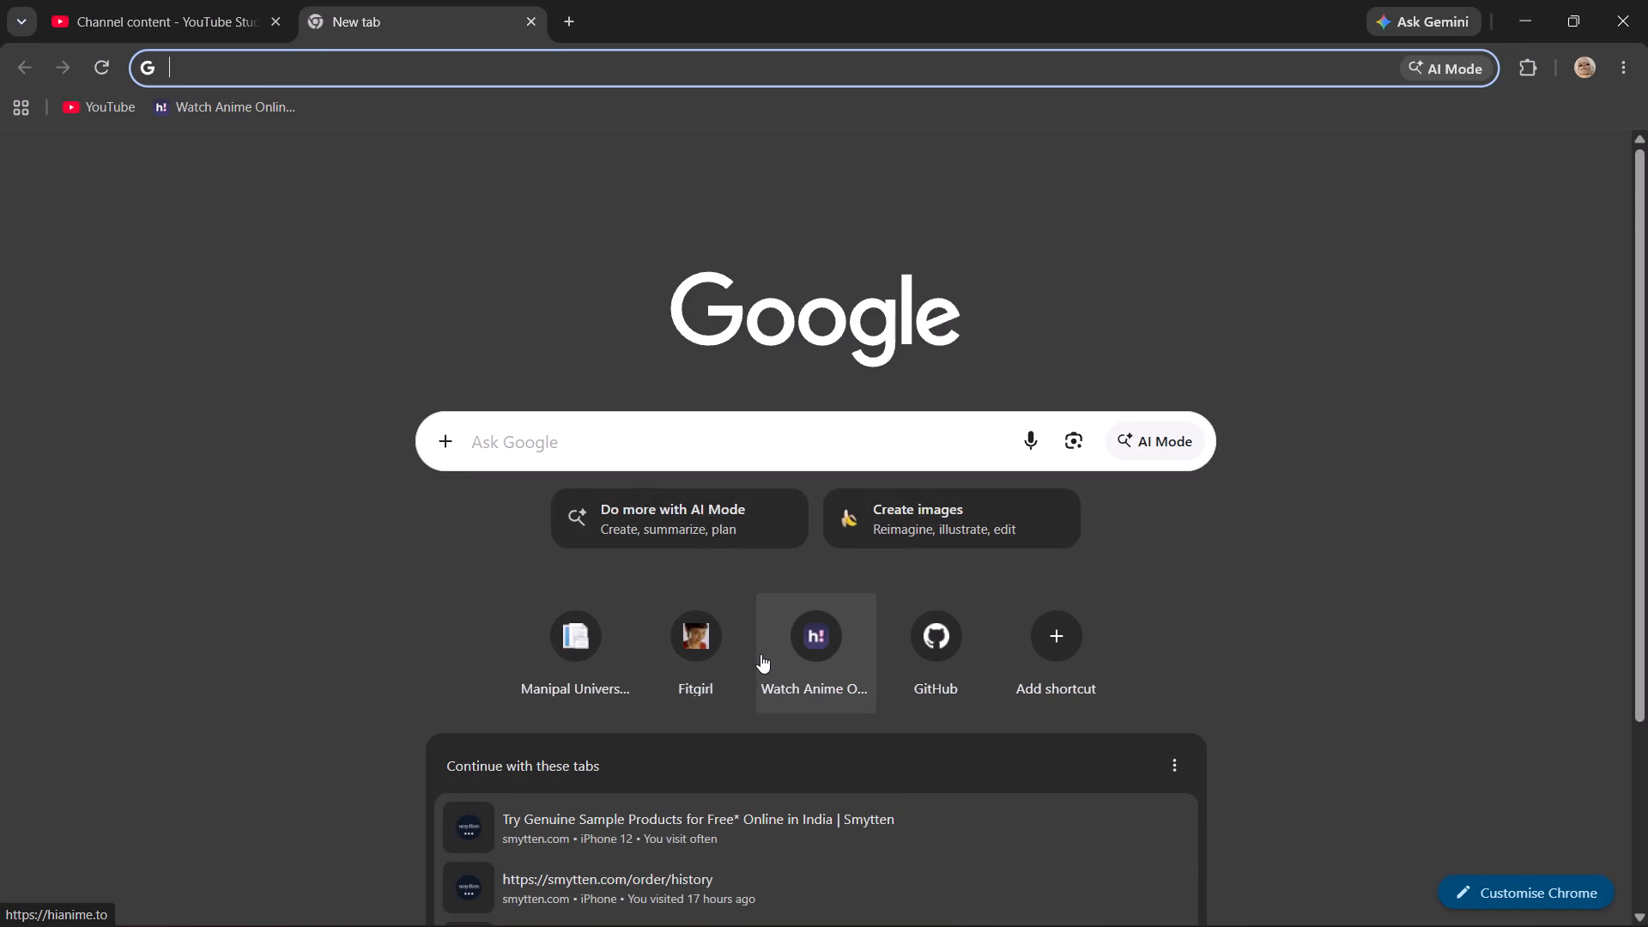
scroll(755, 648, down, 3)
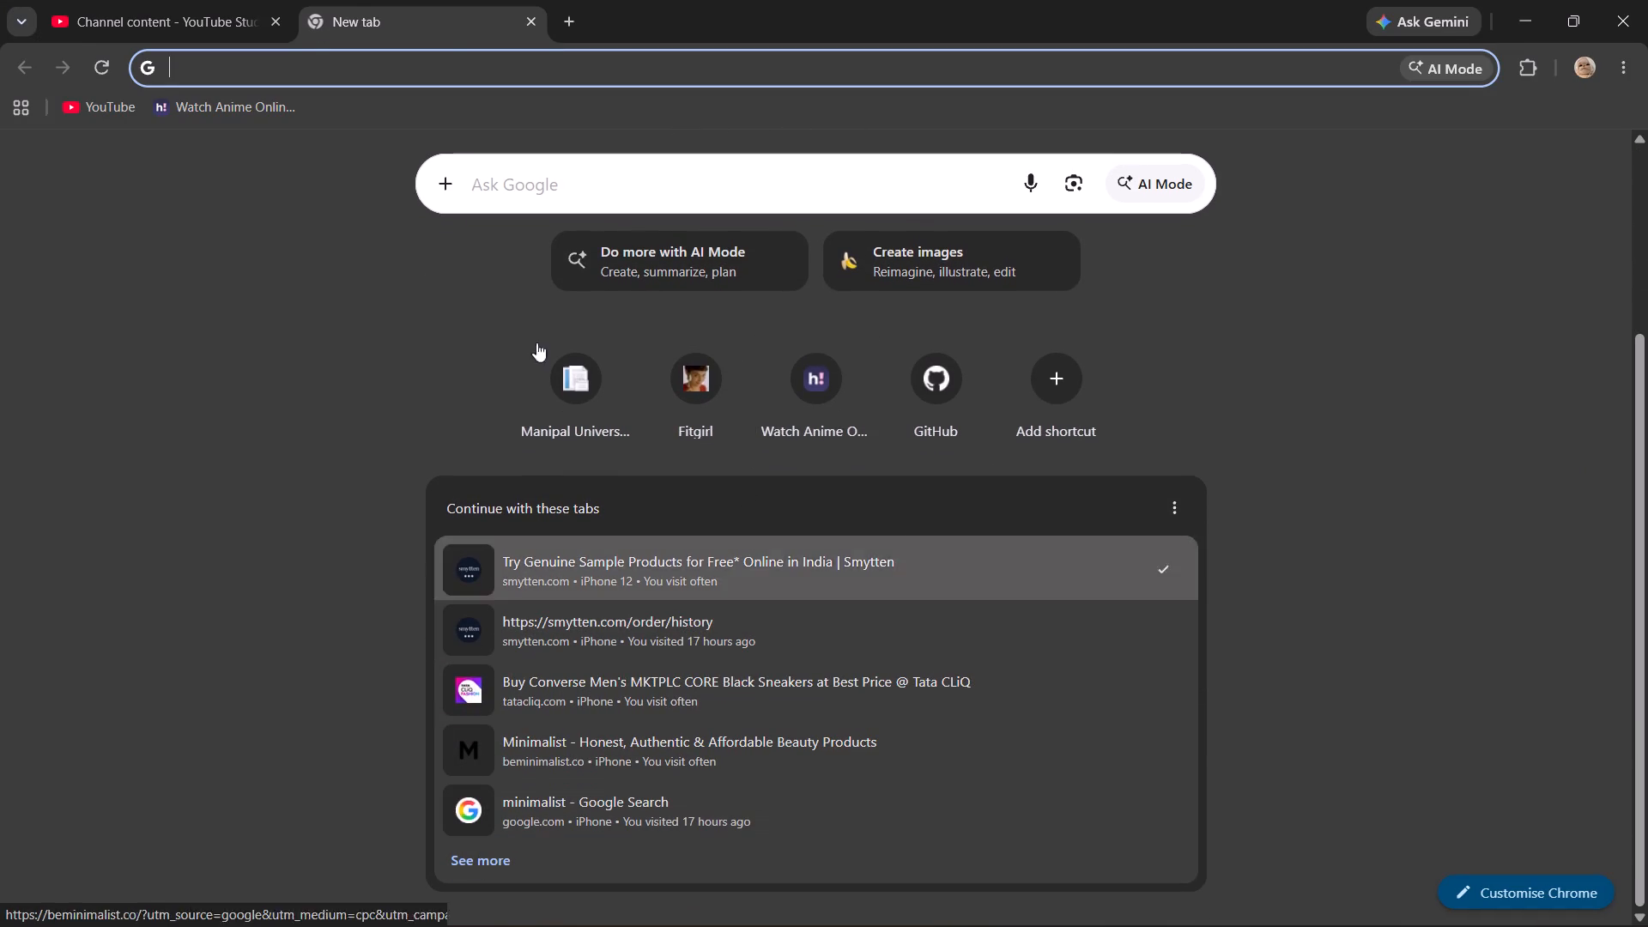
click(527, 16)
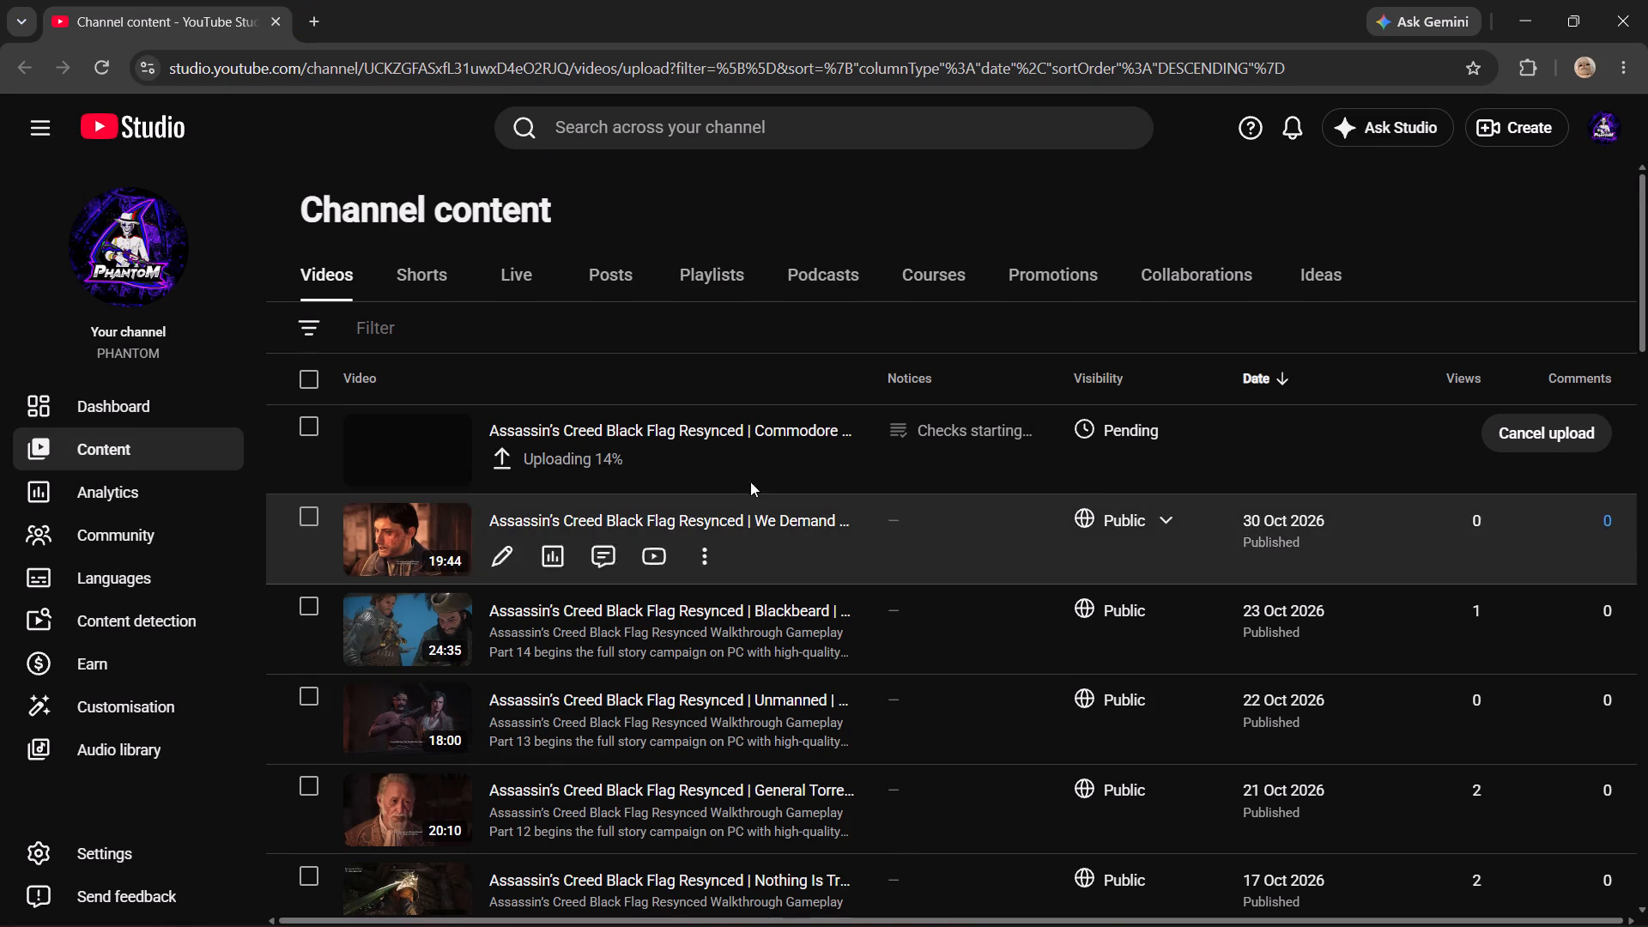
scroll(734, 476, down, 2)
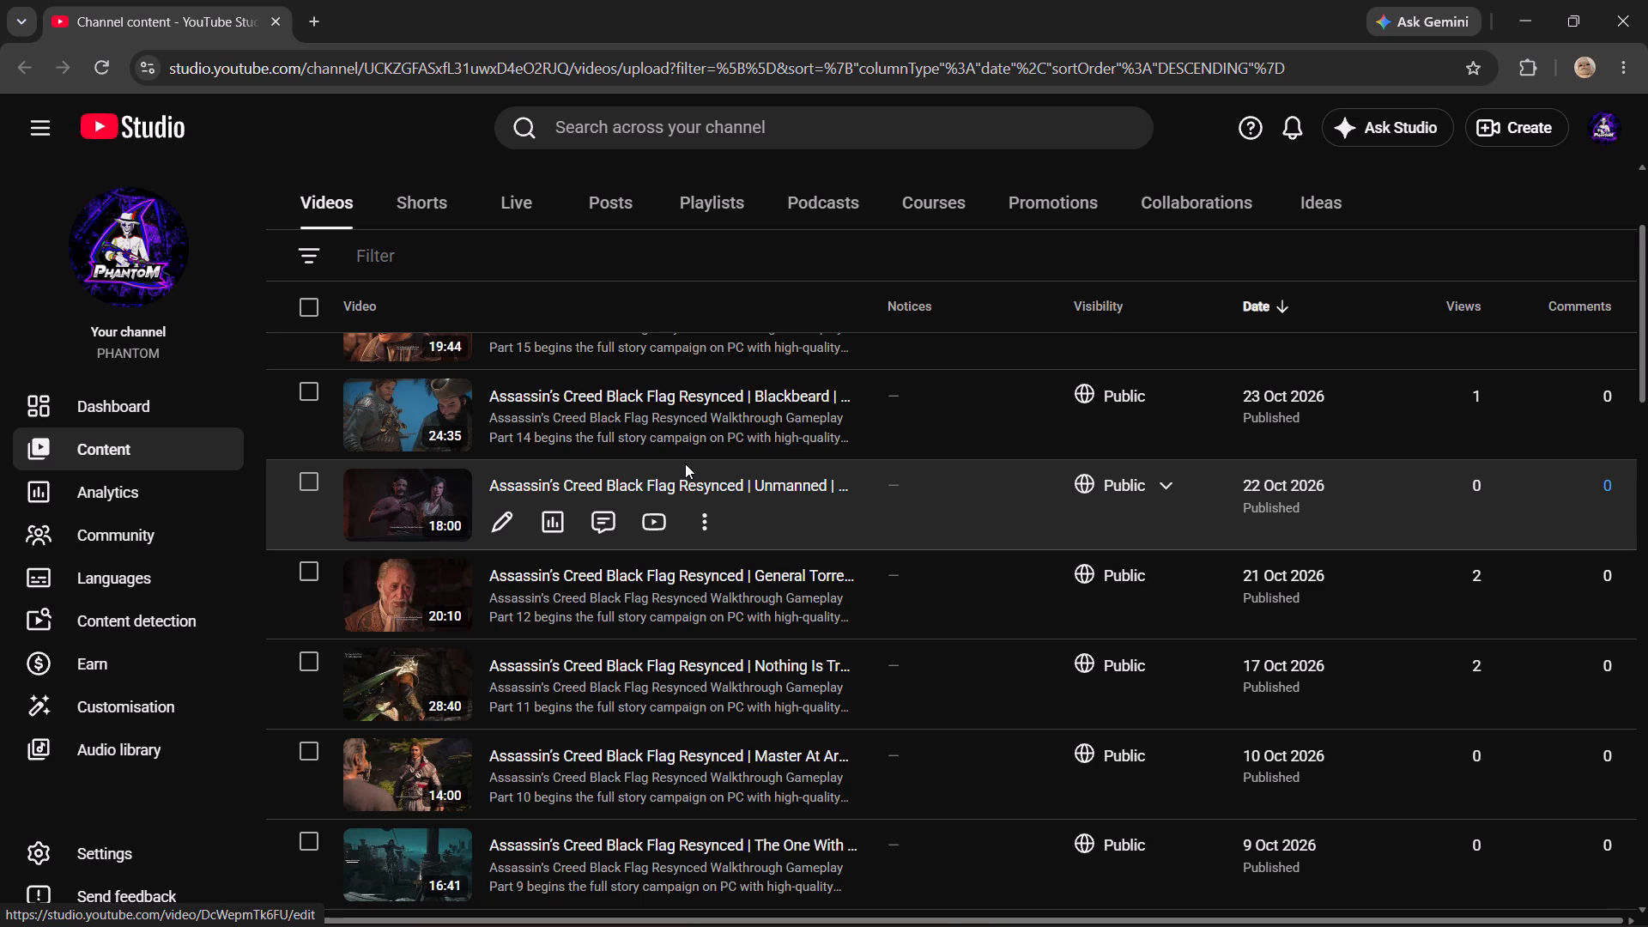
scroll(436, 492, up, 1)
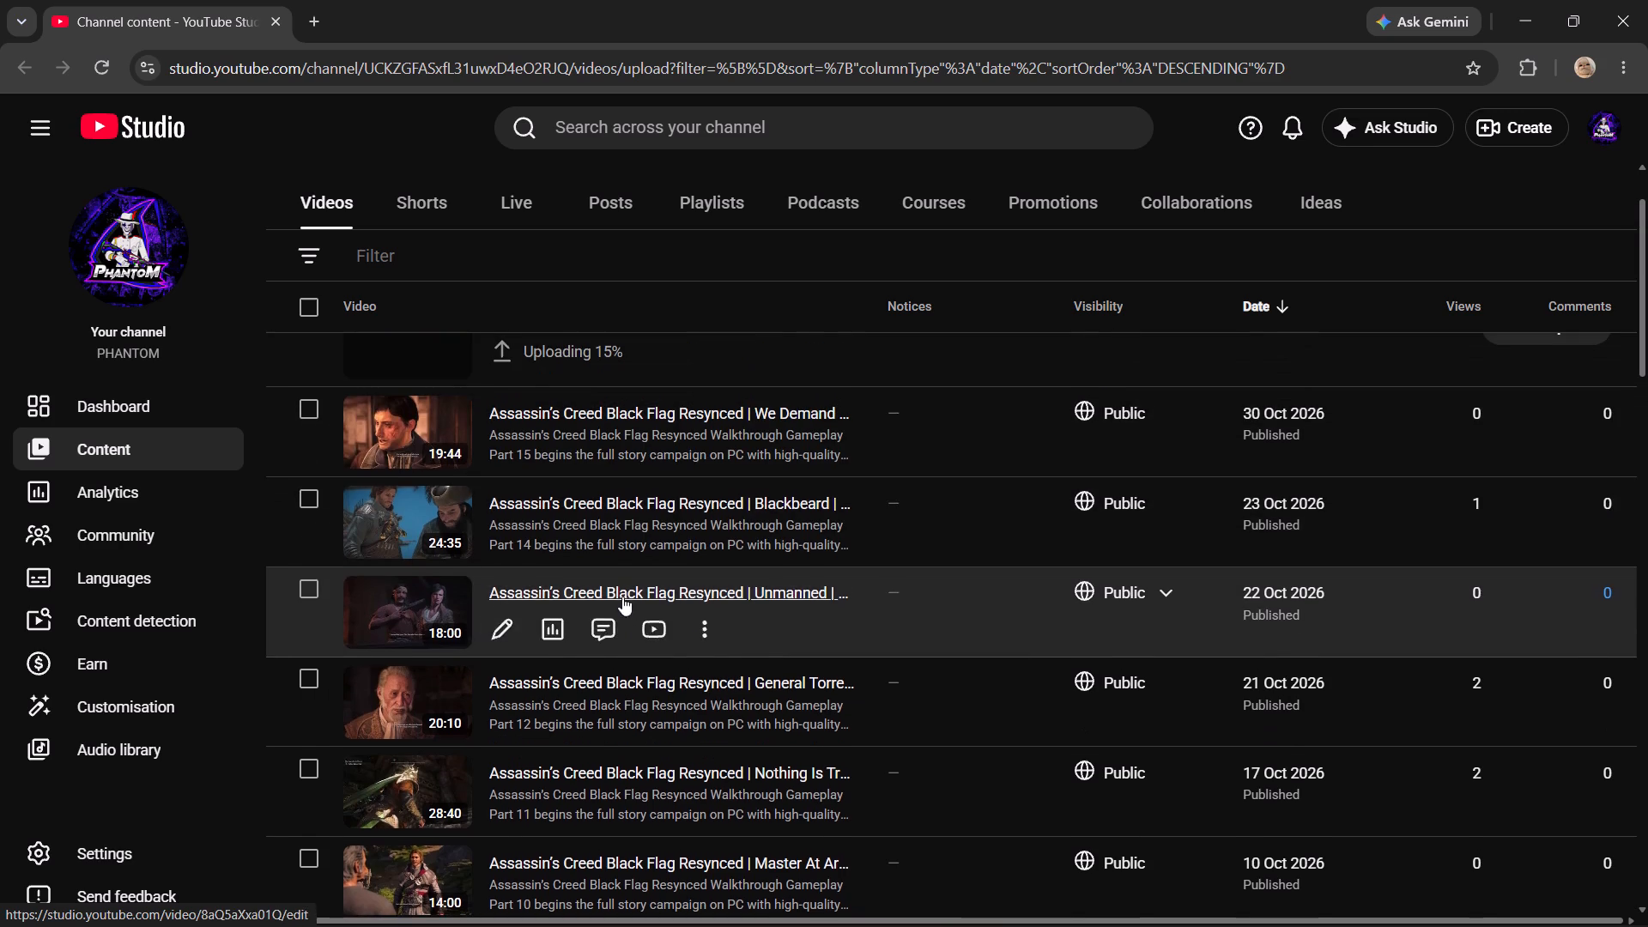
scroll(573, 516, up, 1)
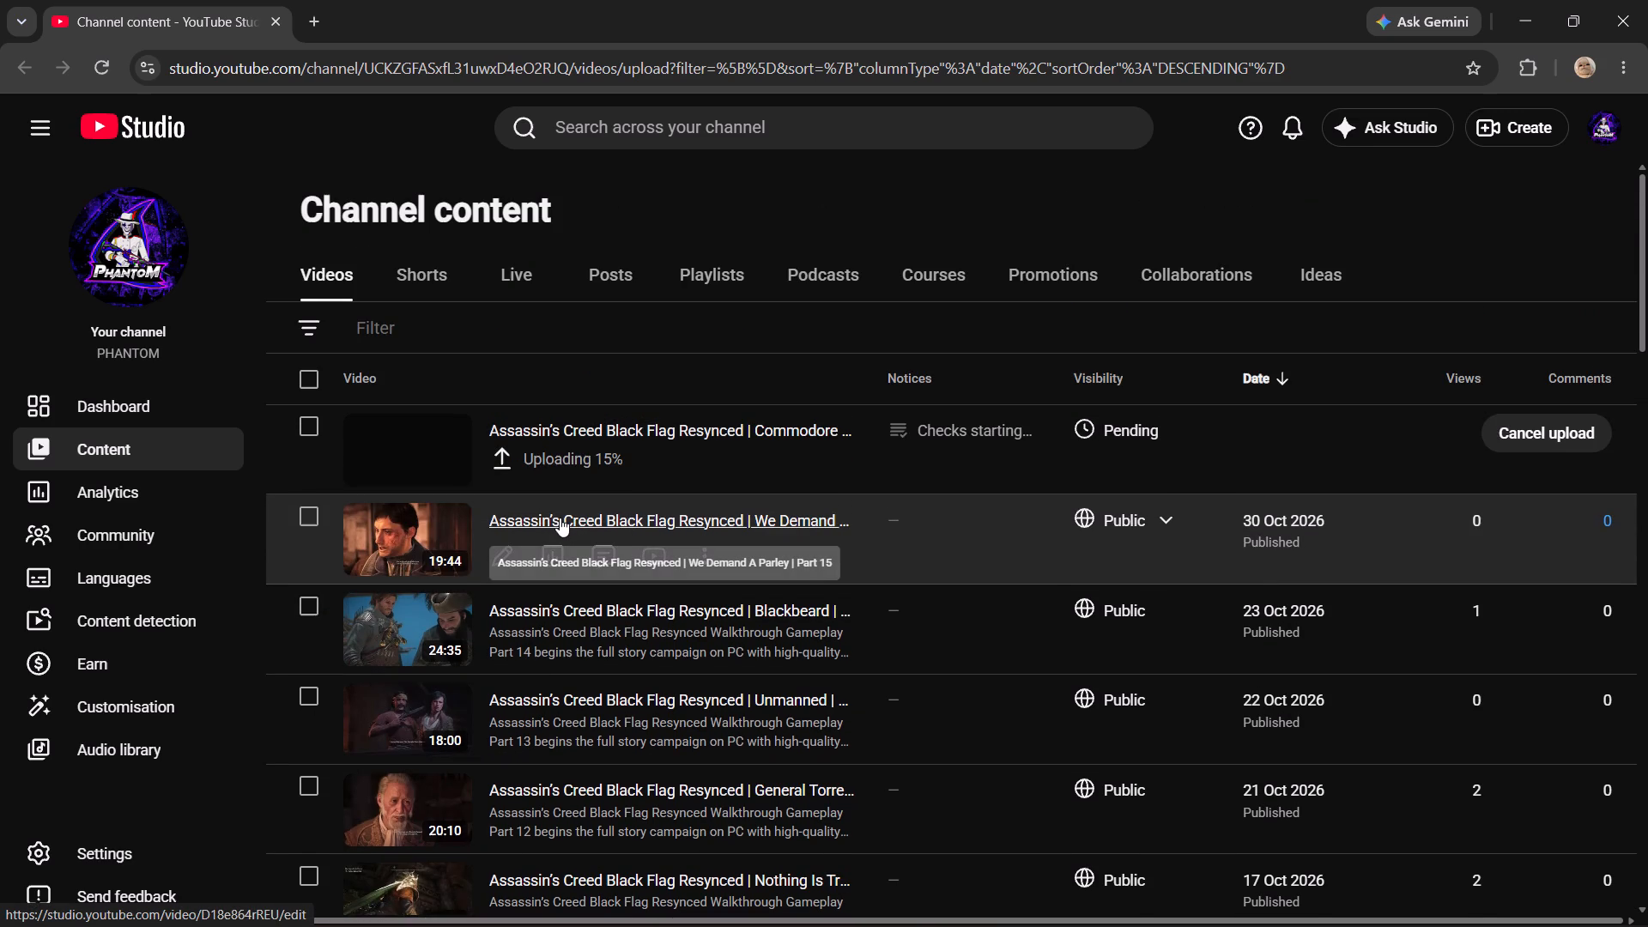
Open the Assassin's Creed IV Black Flag Resynced folder on Volume (D:) in File Explorer to view its video files.
double_click(951, 923)
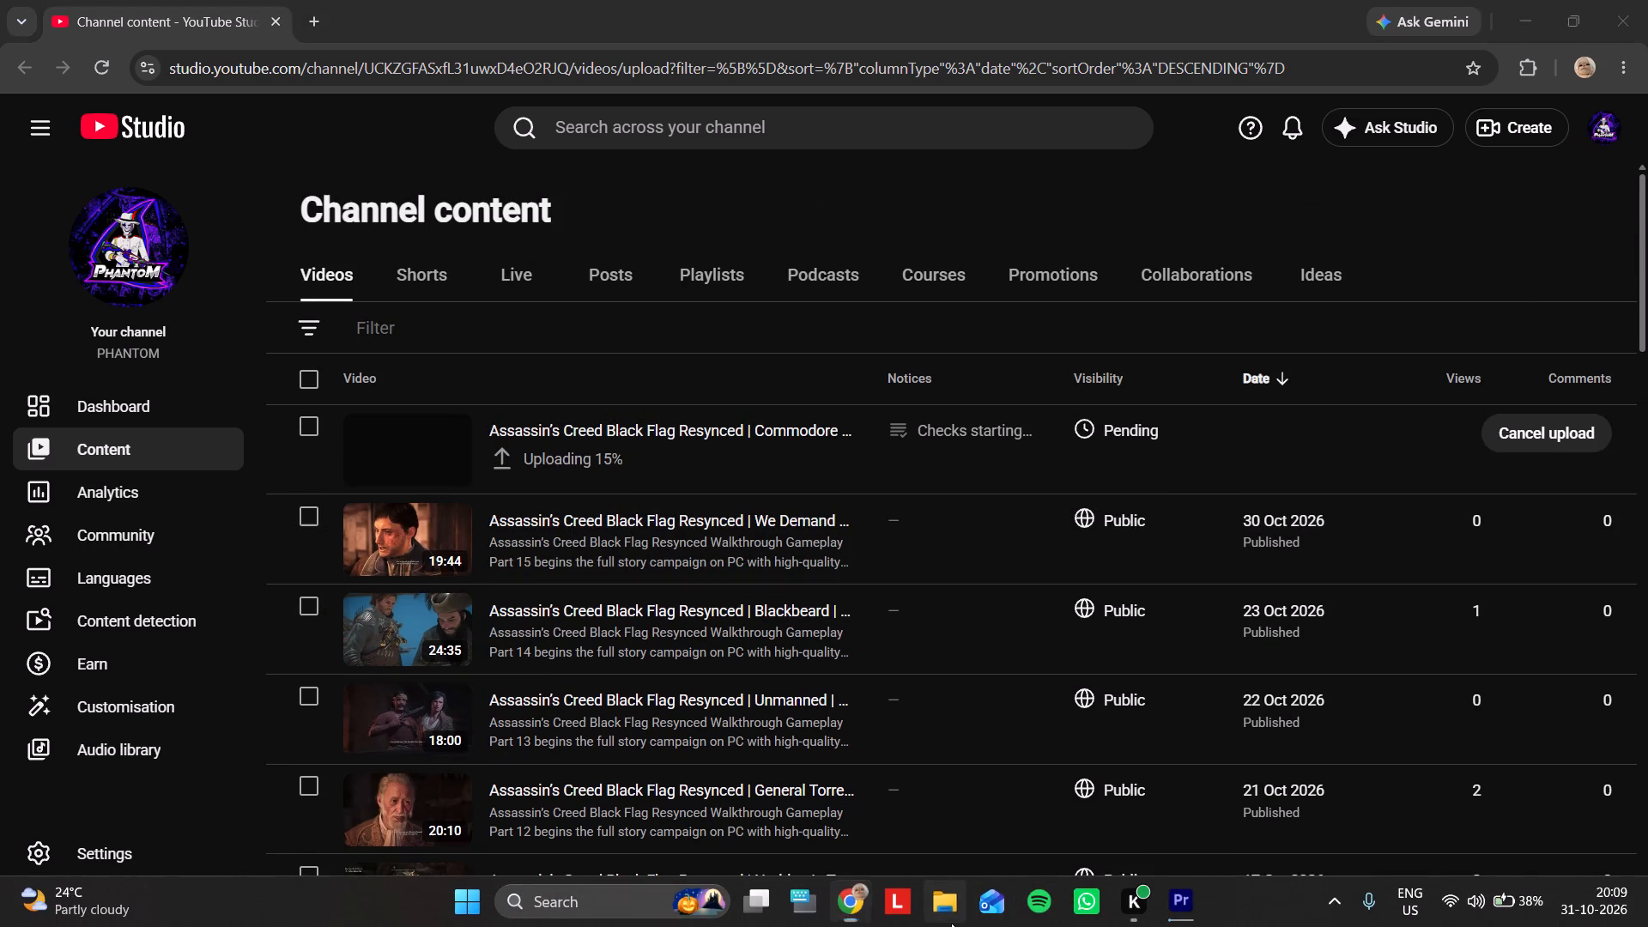
double_click(1609, 33)
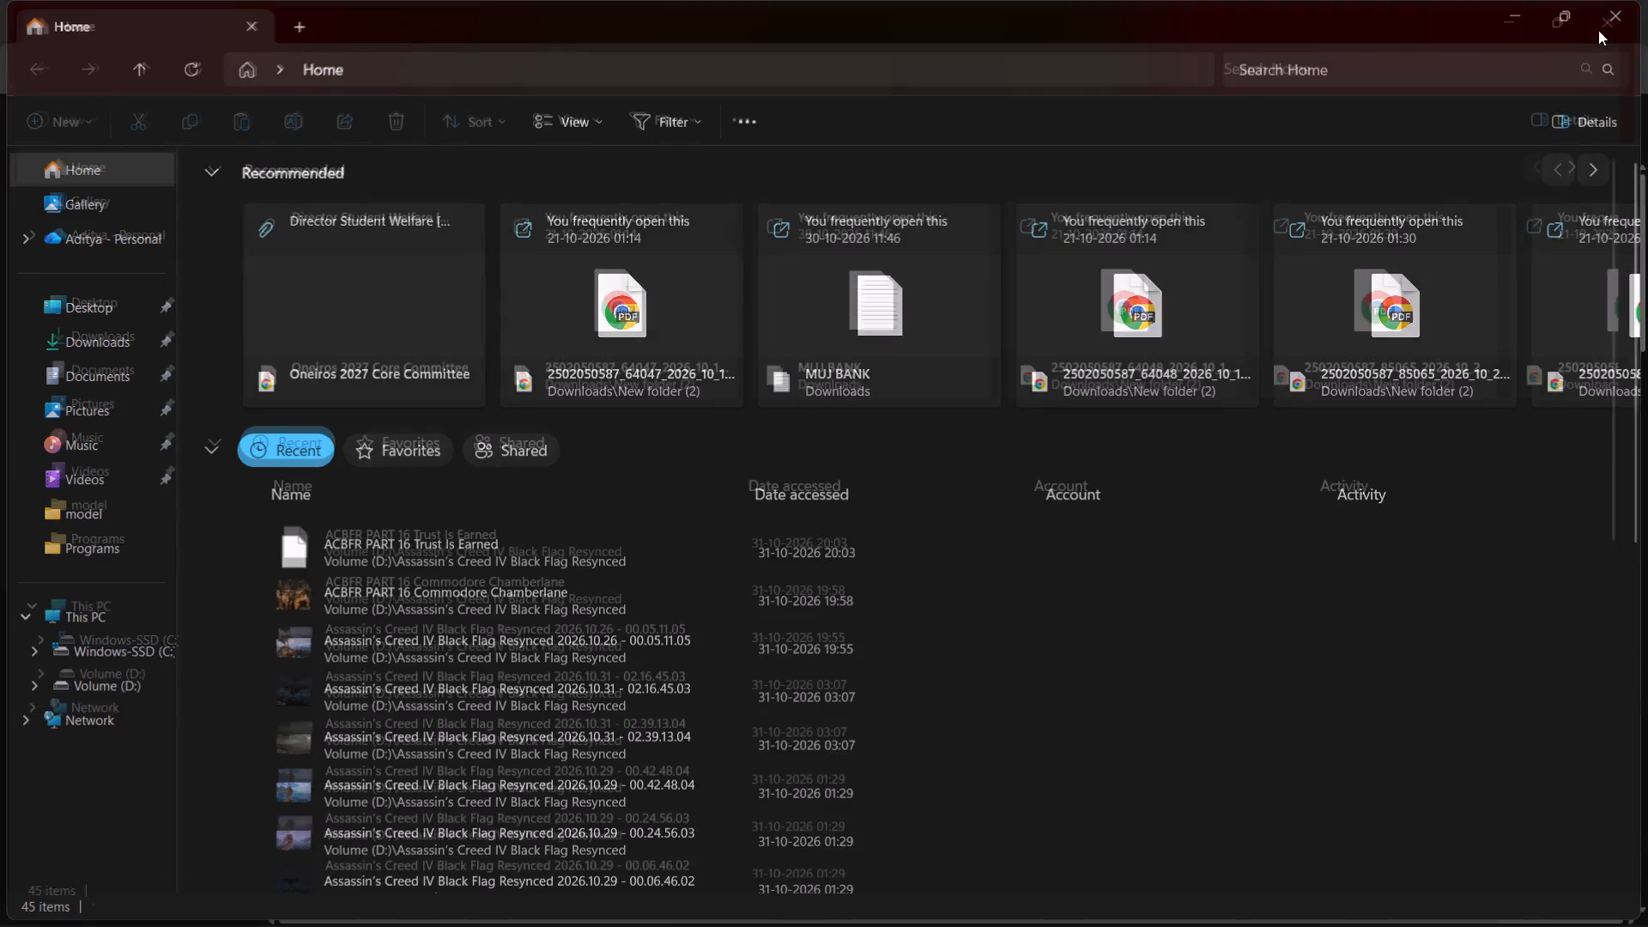
double_click(150, 678)
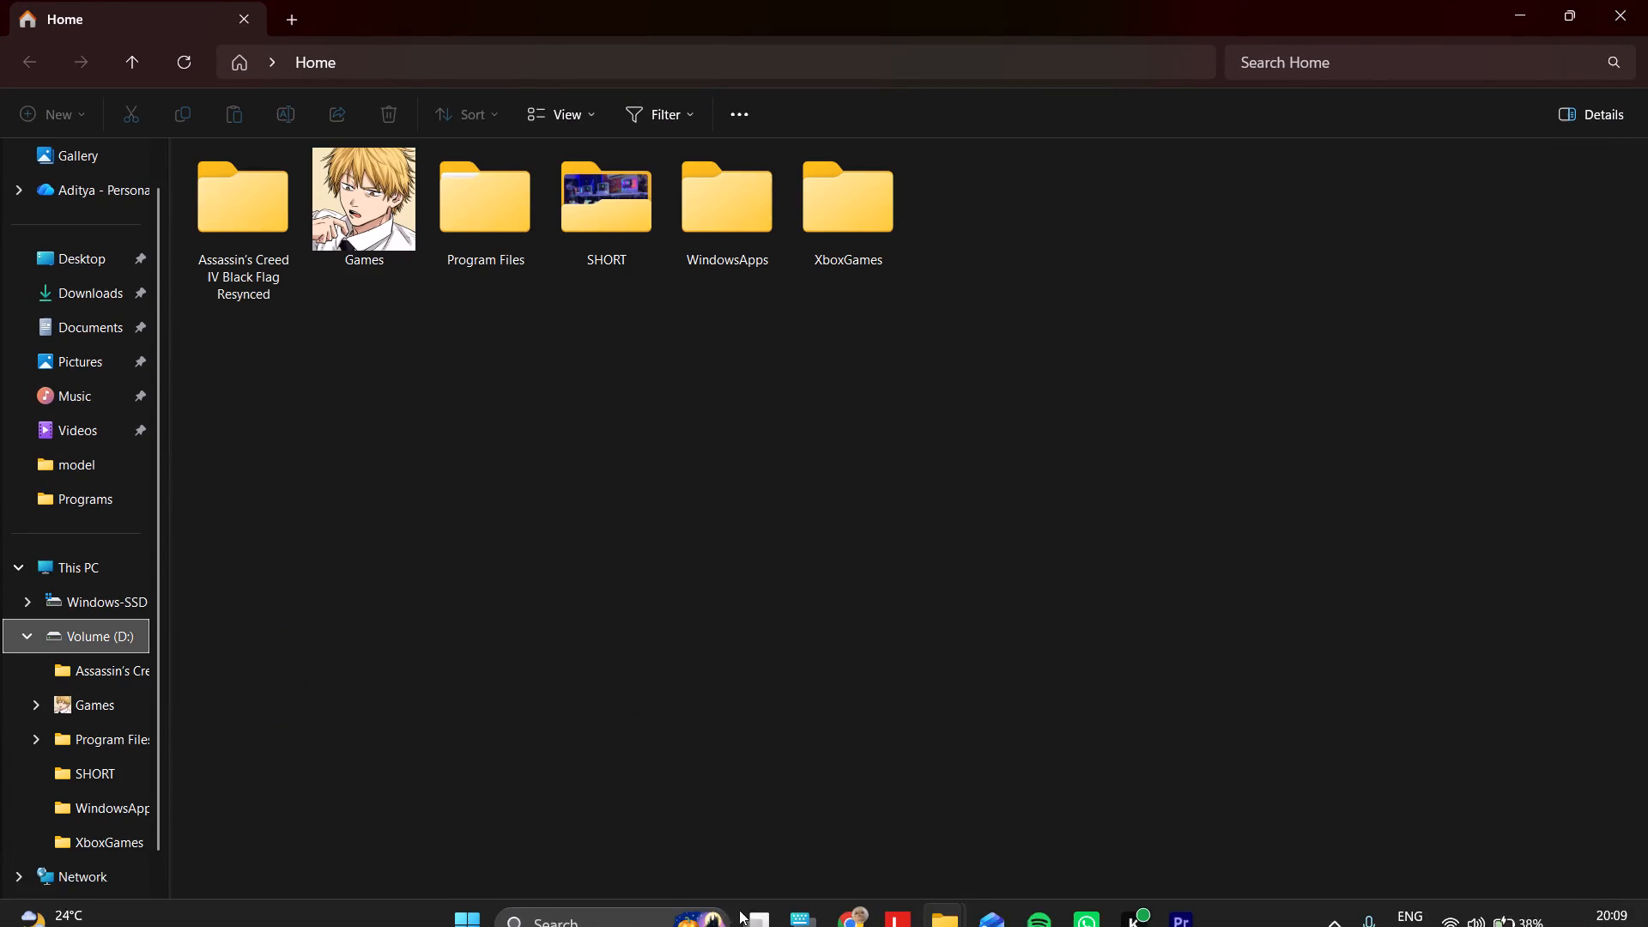
click(1646, 0)
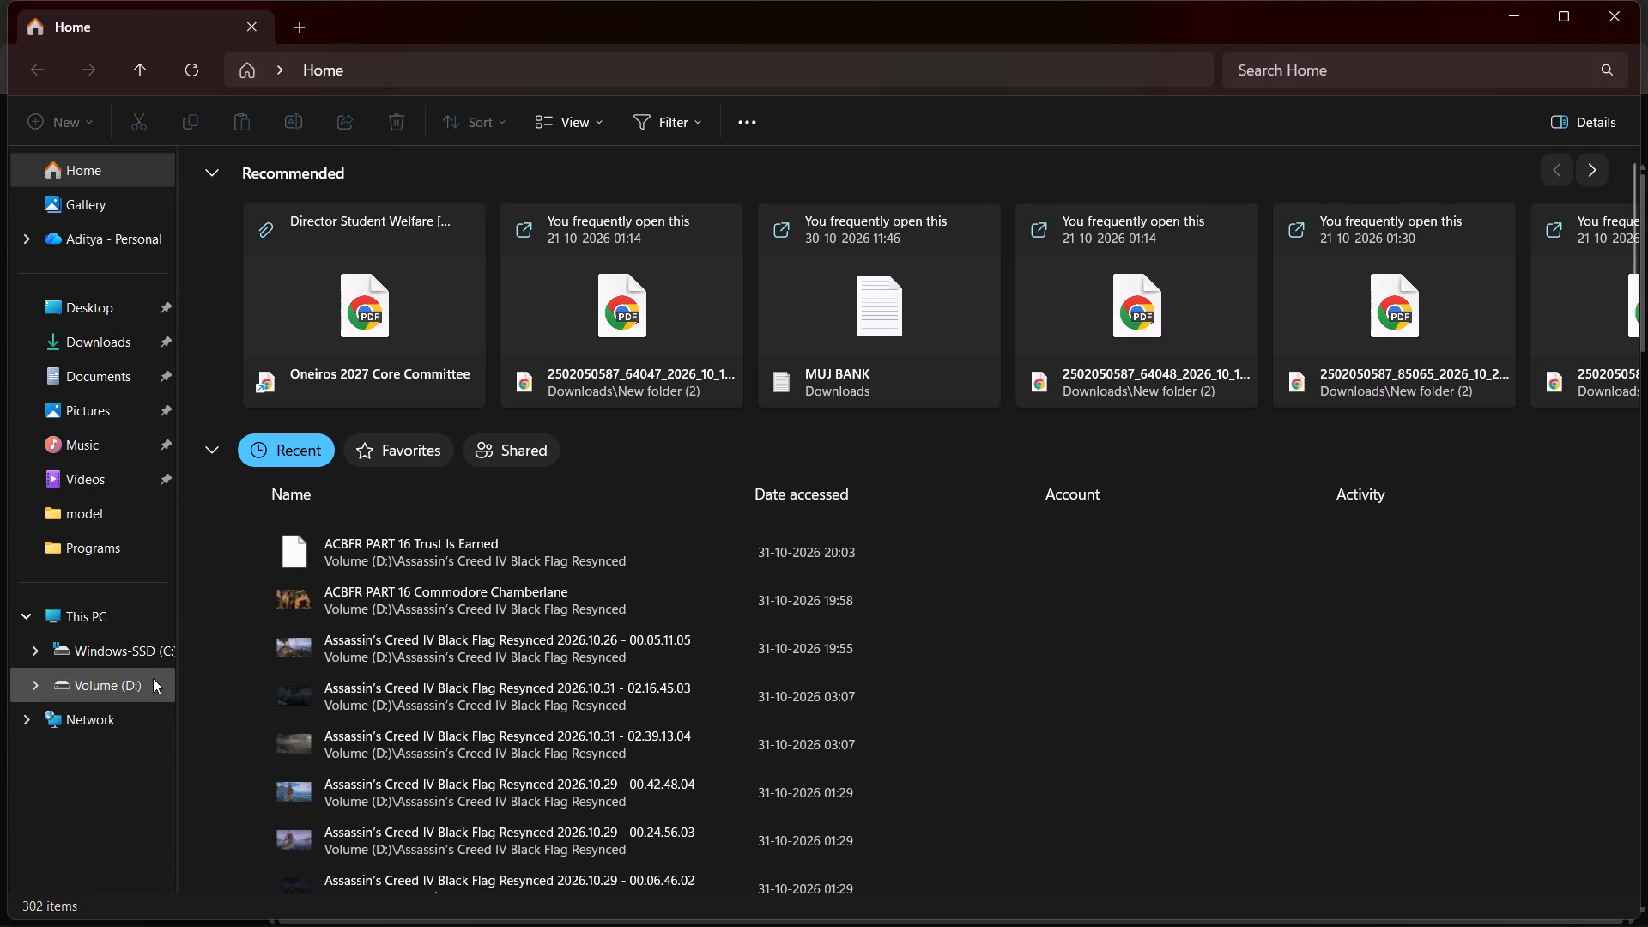
click(153, 678)
click(126, 623)
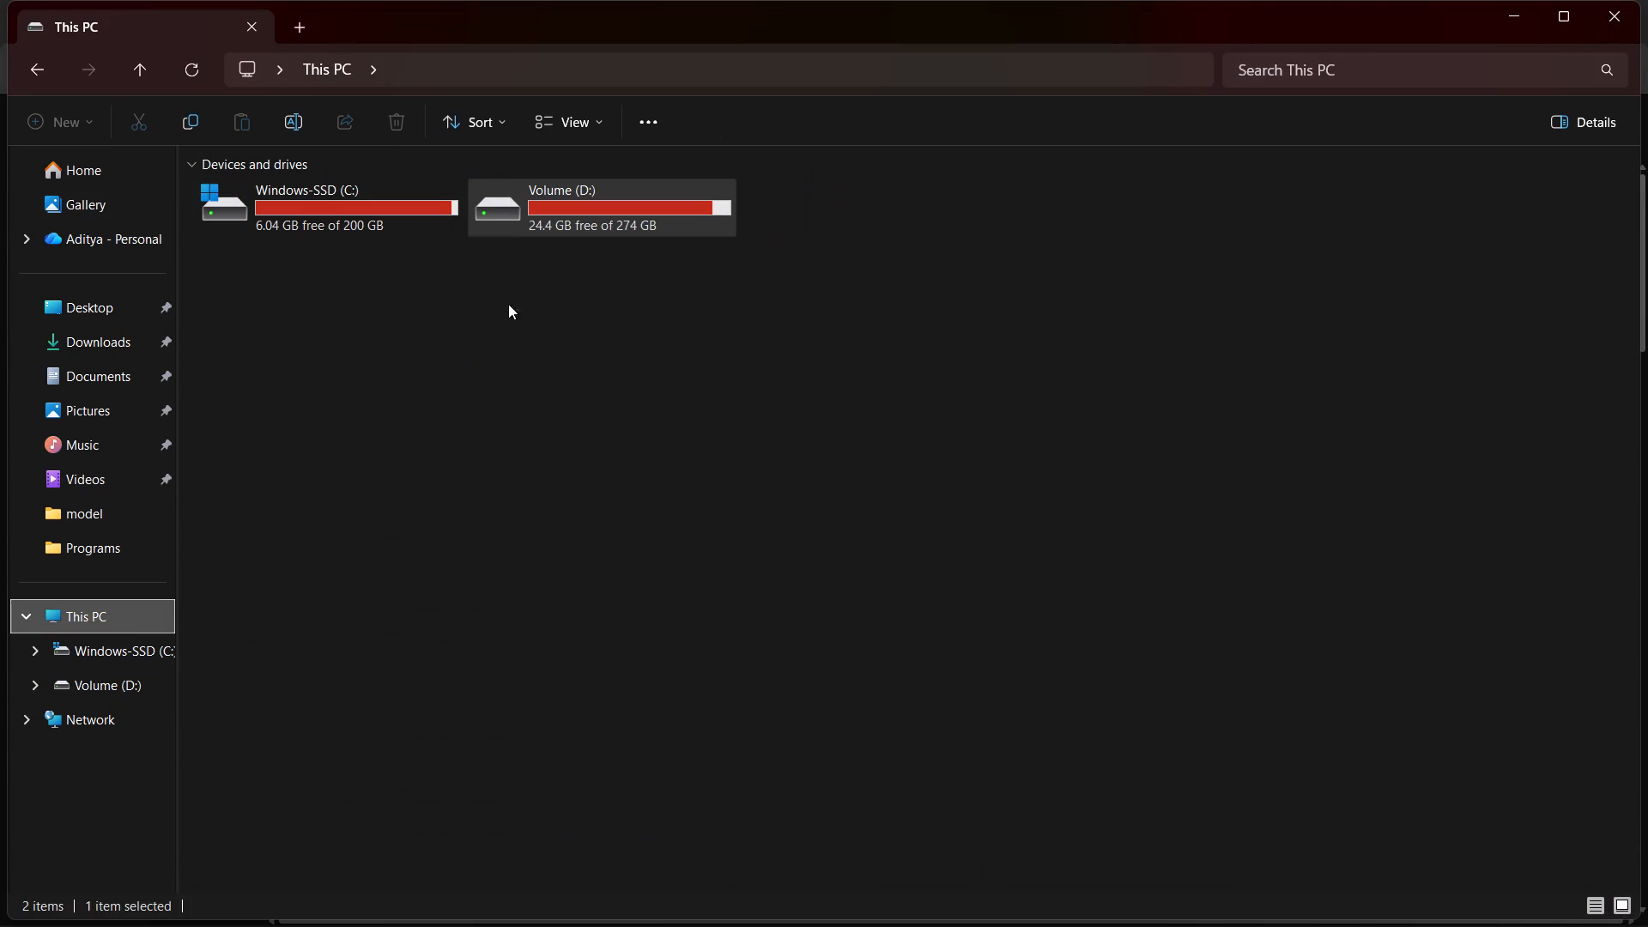
triple_click(547, 217)
double_click(277, 193)
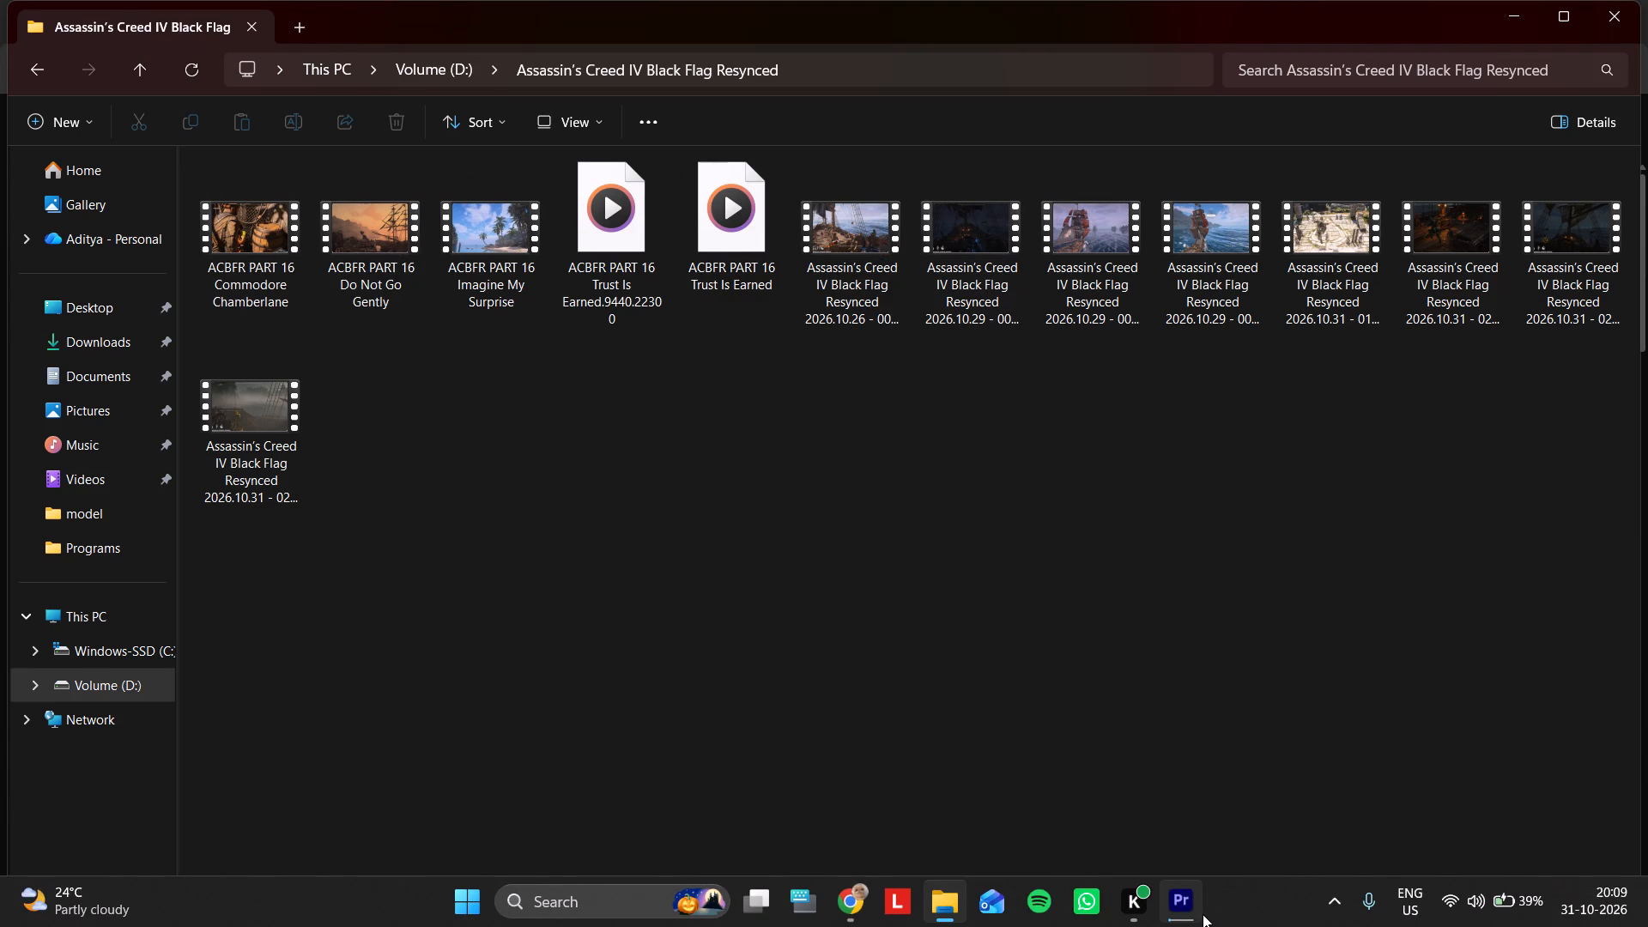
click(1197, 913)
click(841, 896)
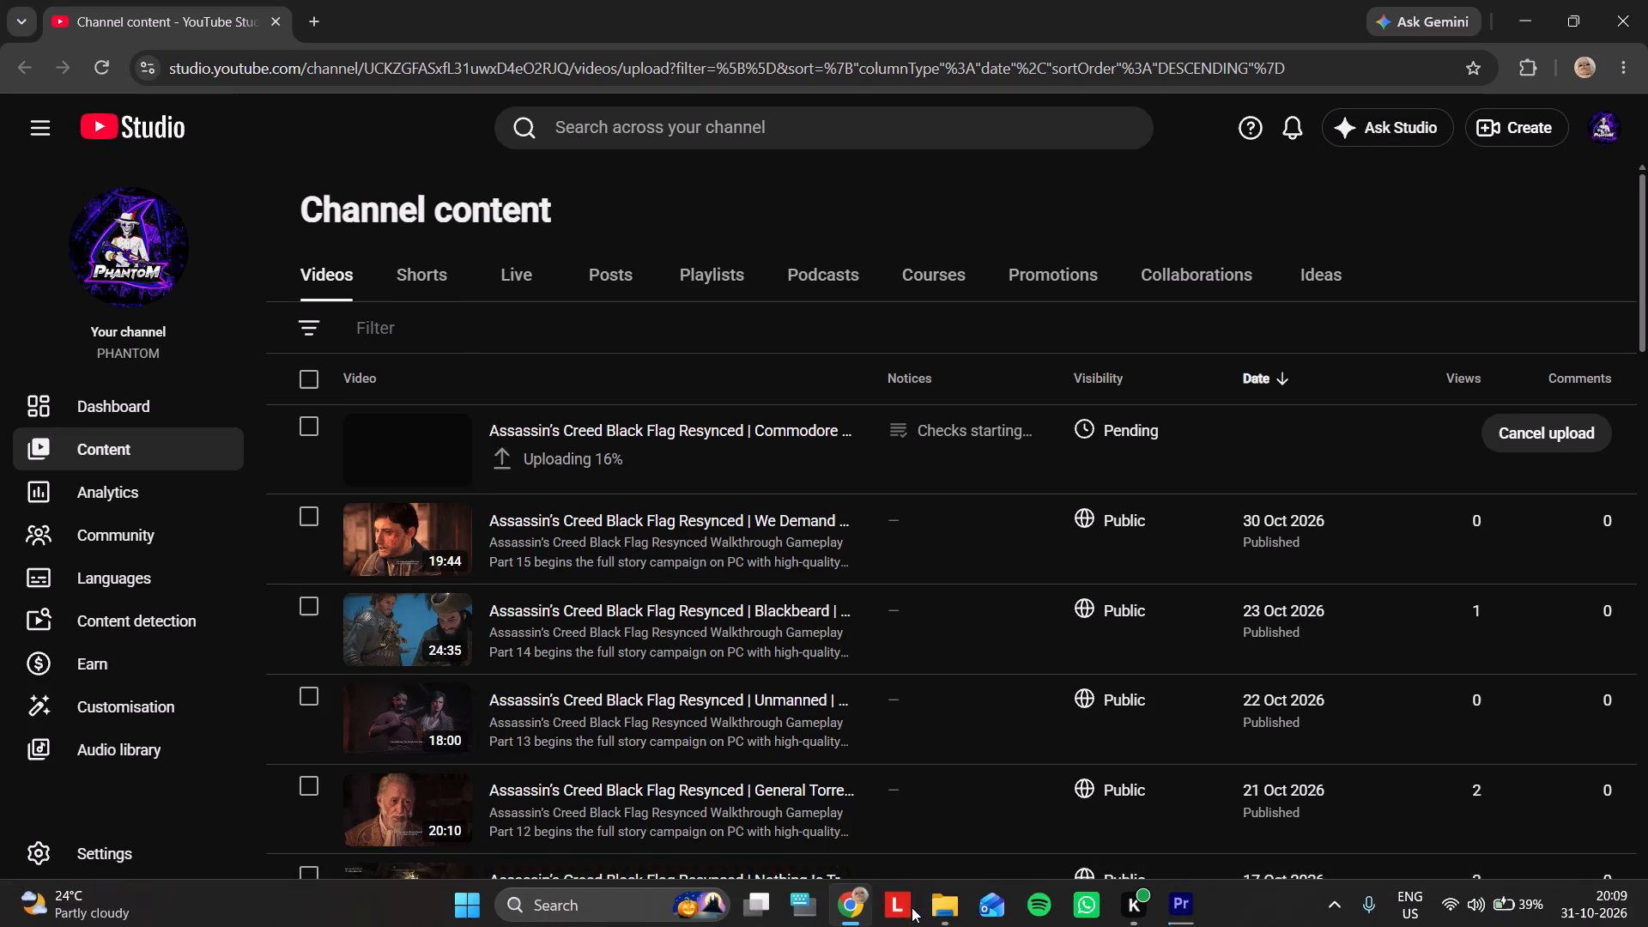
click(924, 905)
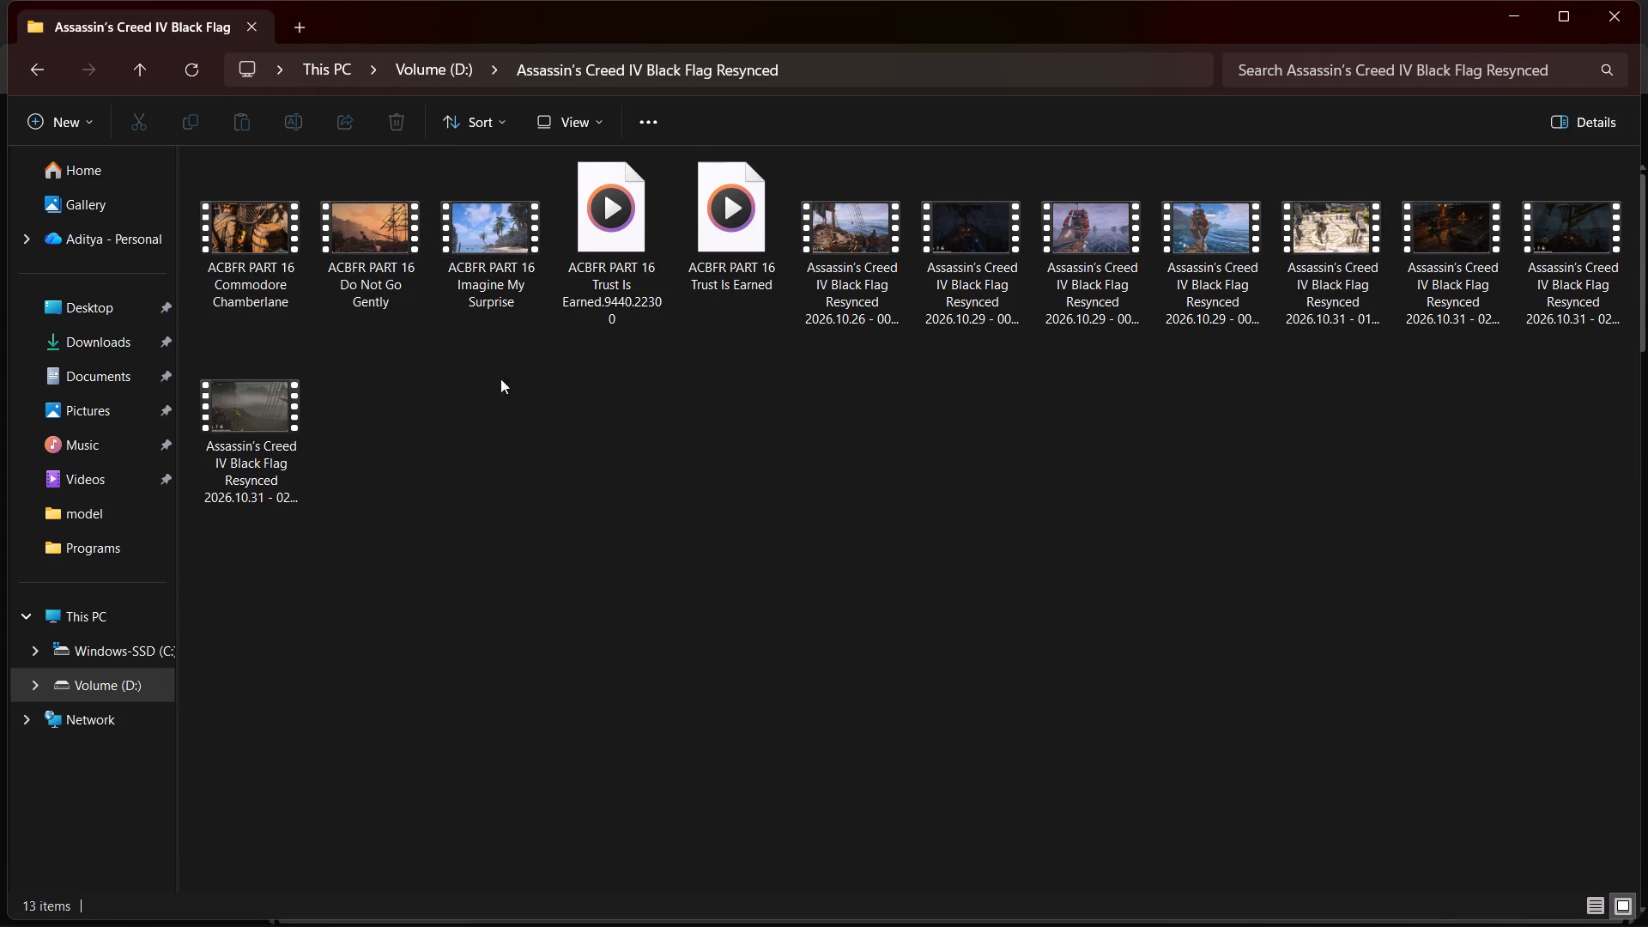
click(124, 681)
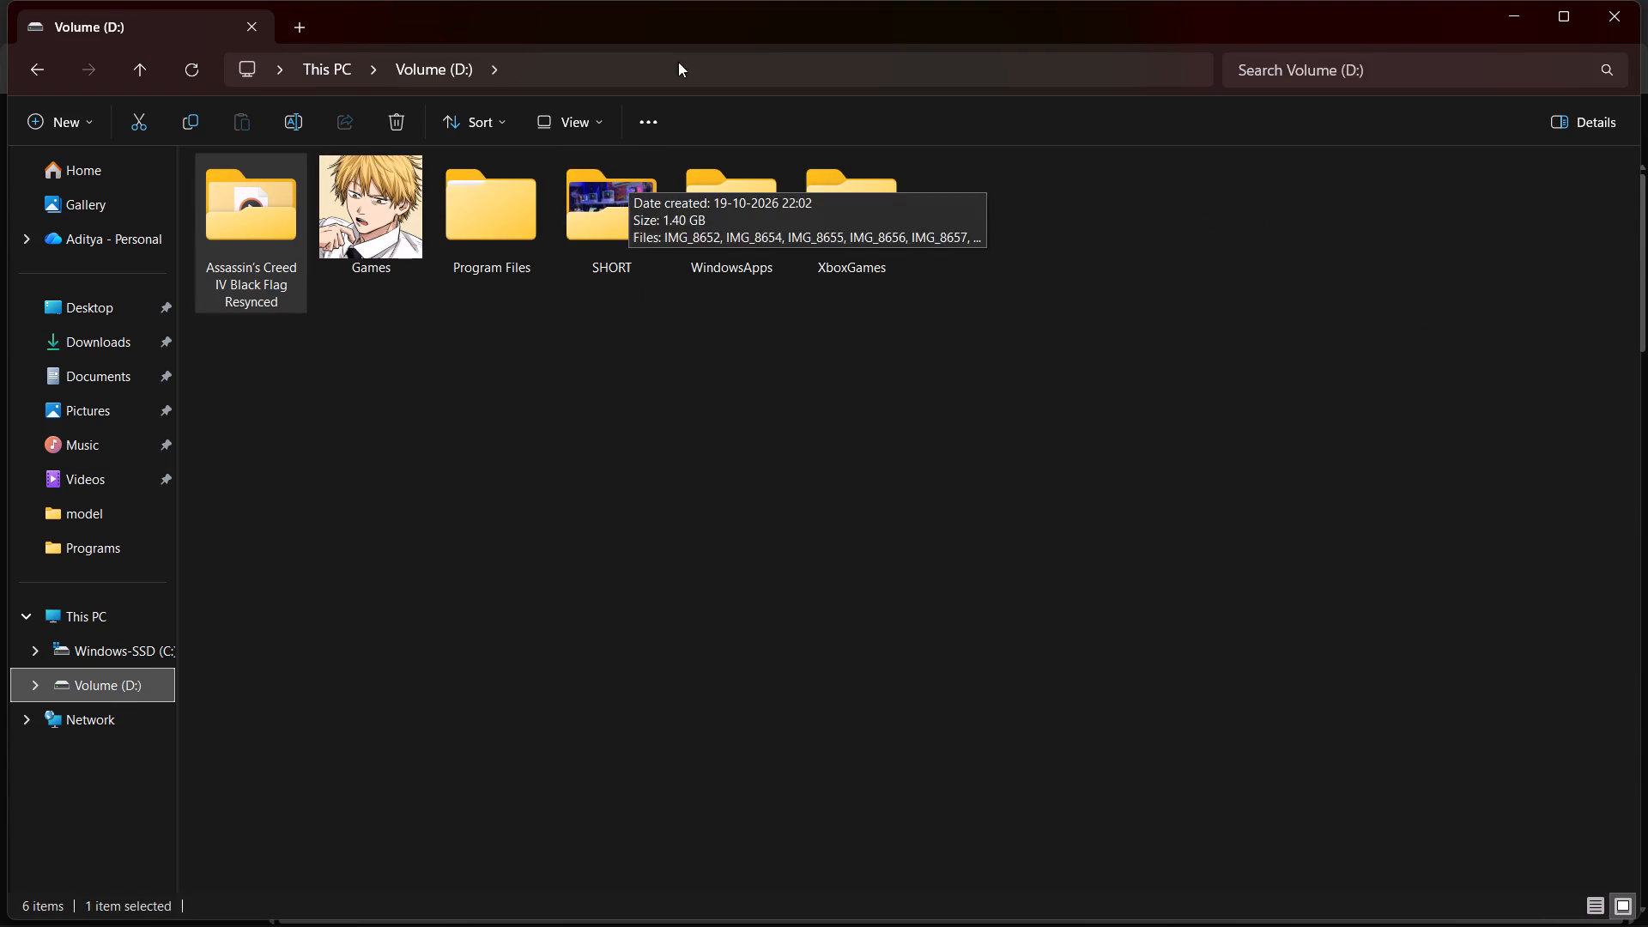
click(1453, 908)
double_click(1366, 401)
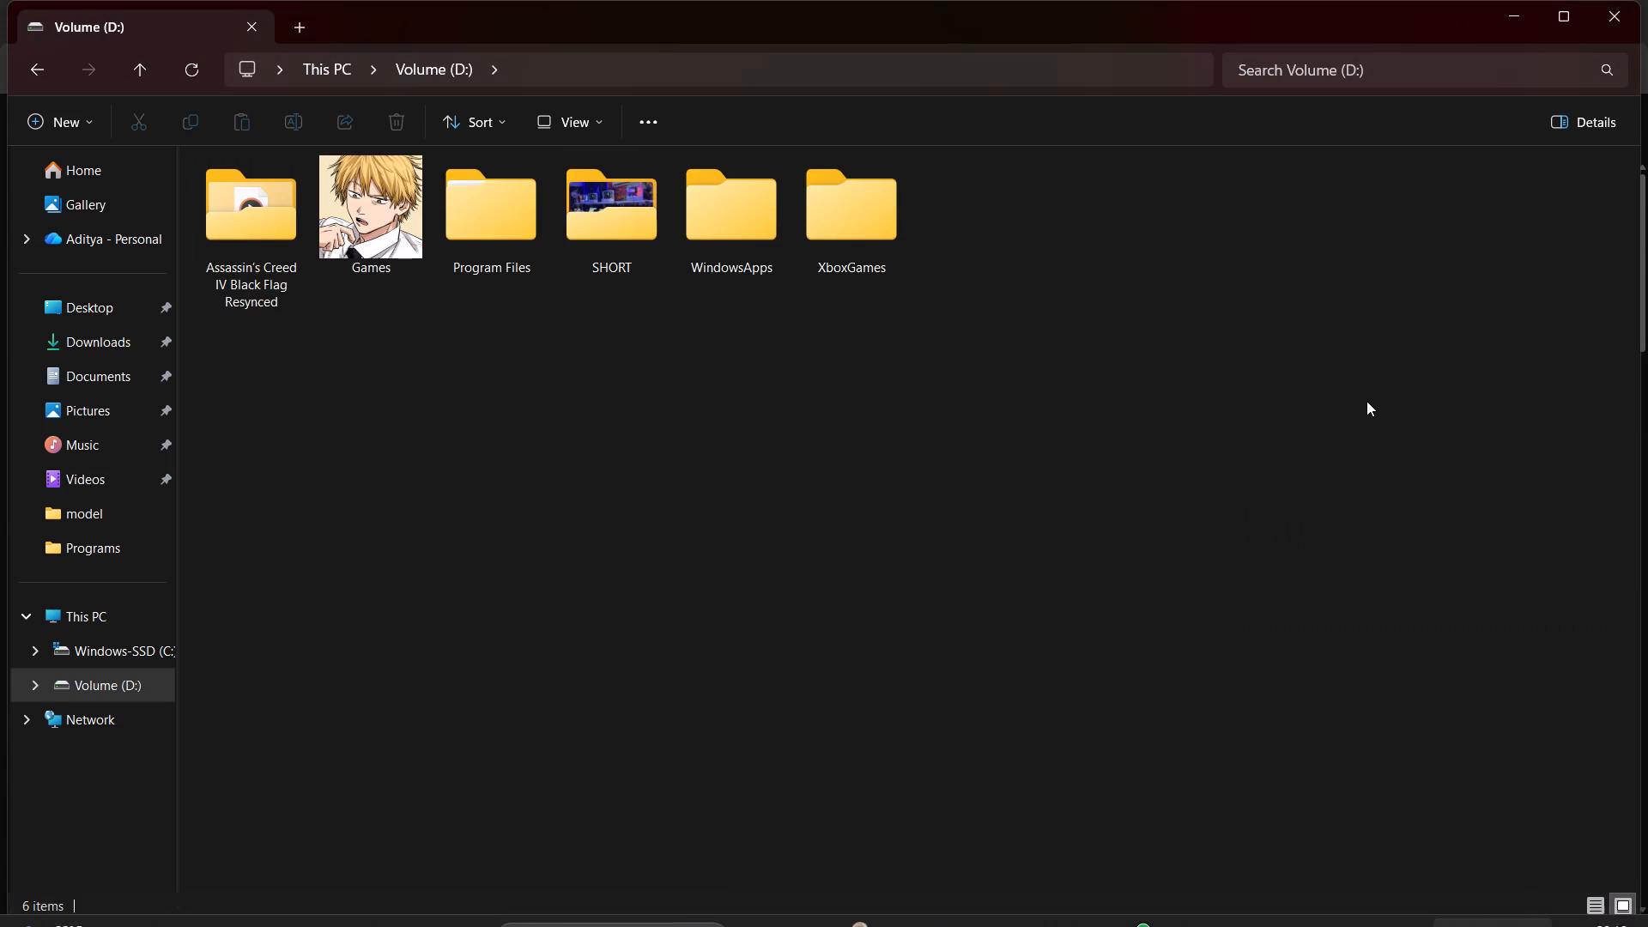
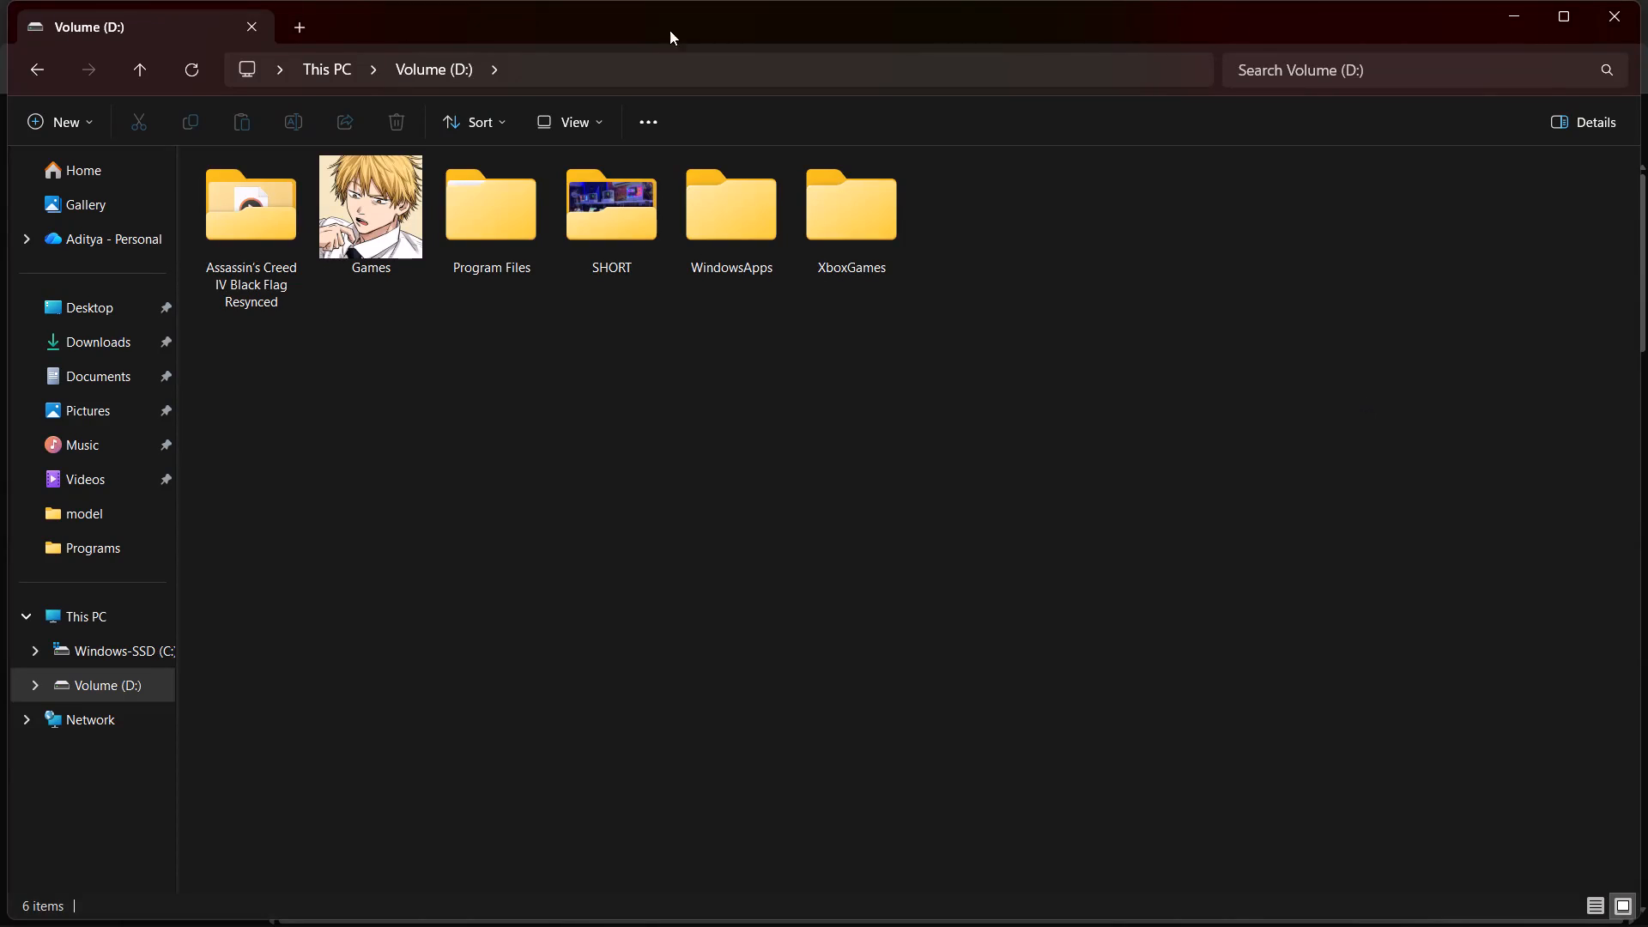
Switch to Chrome to check the episode's upload progress in YouTube Studio, and return to Volume (D:) in File Explorer.
double_click(1182, 888)
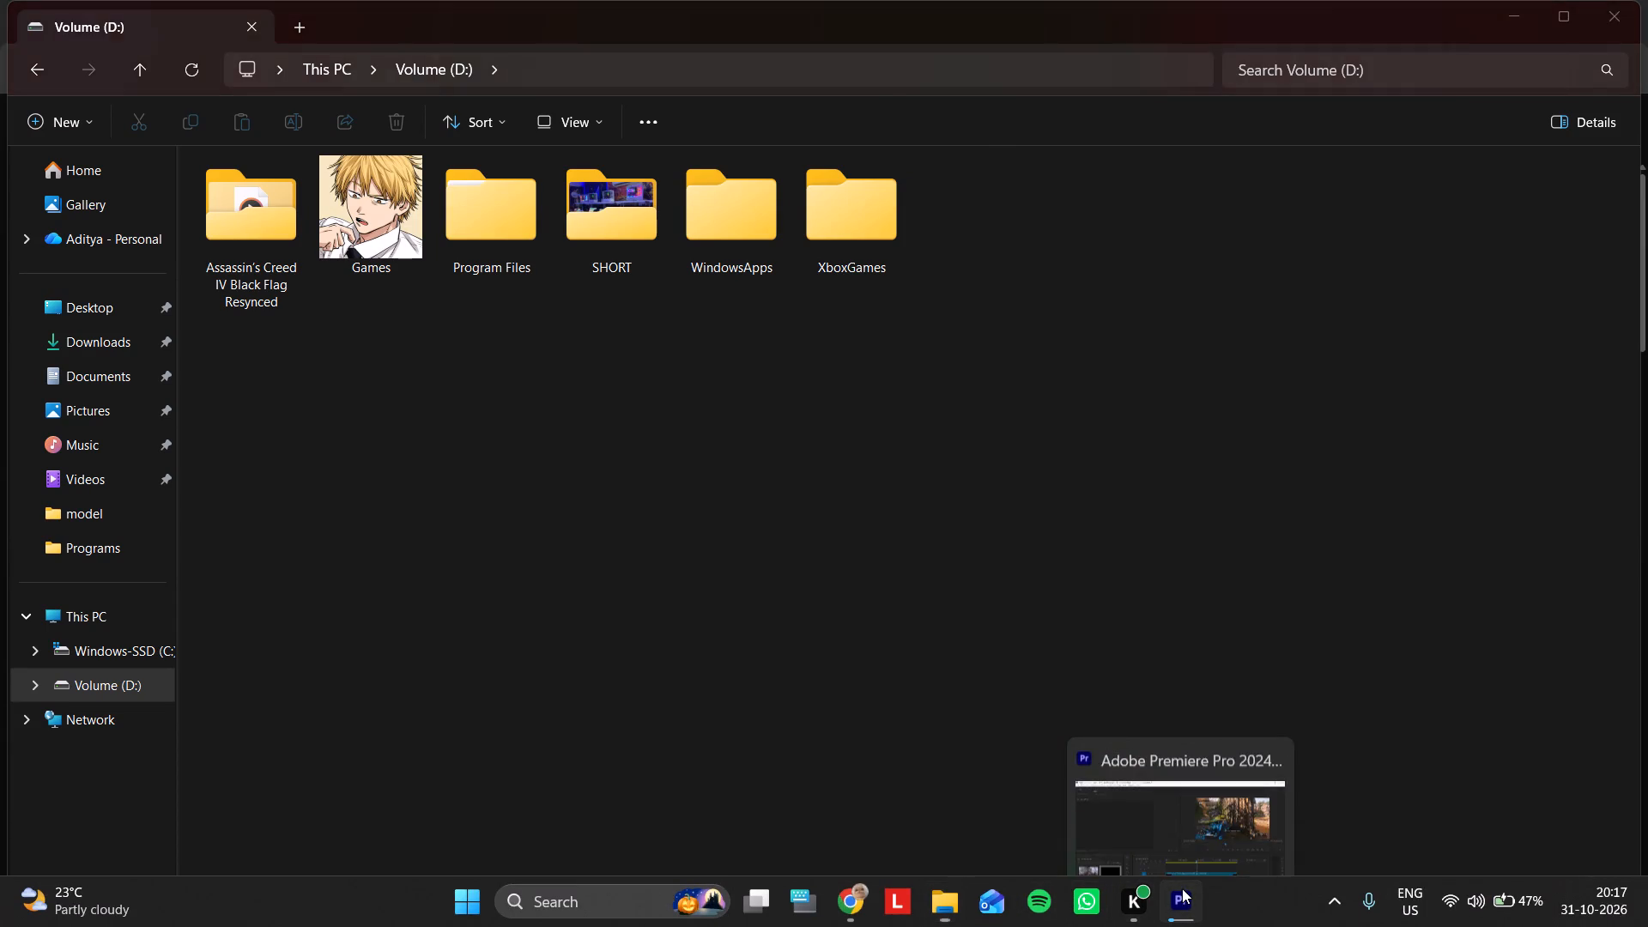
click(859, 918)
double_click(944, 911)
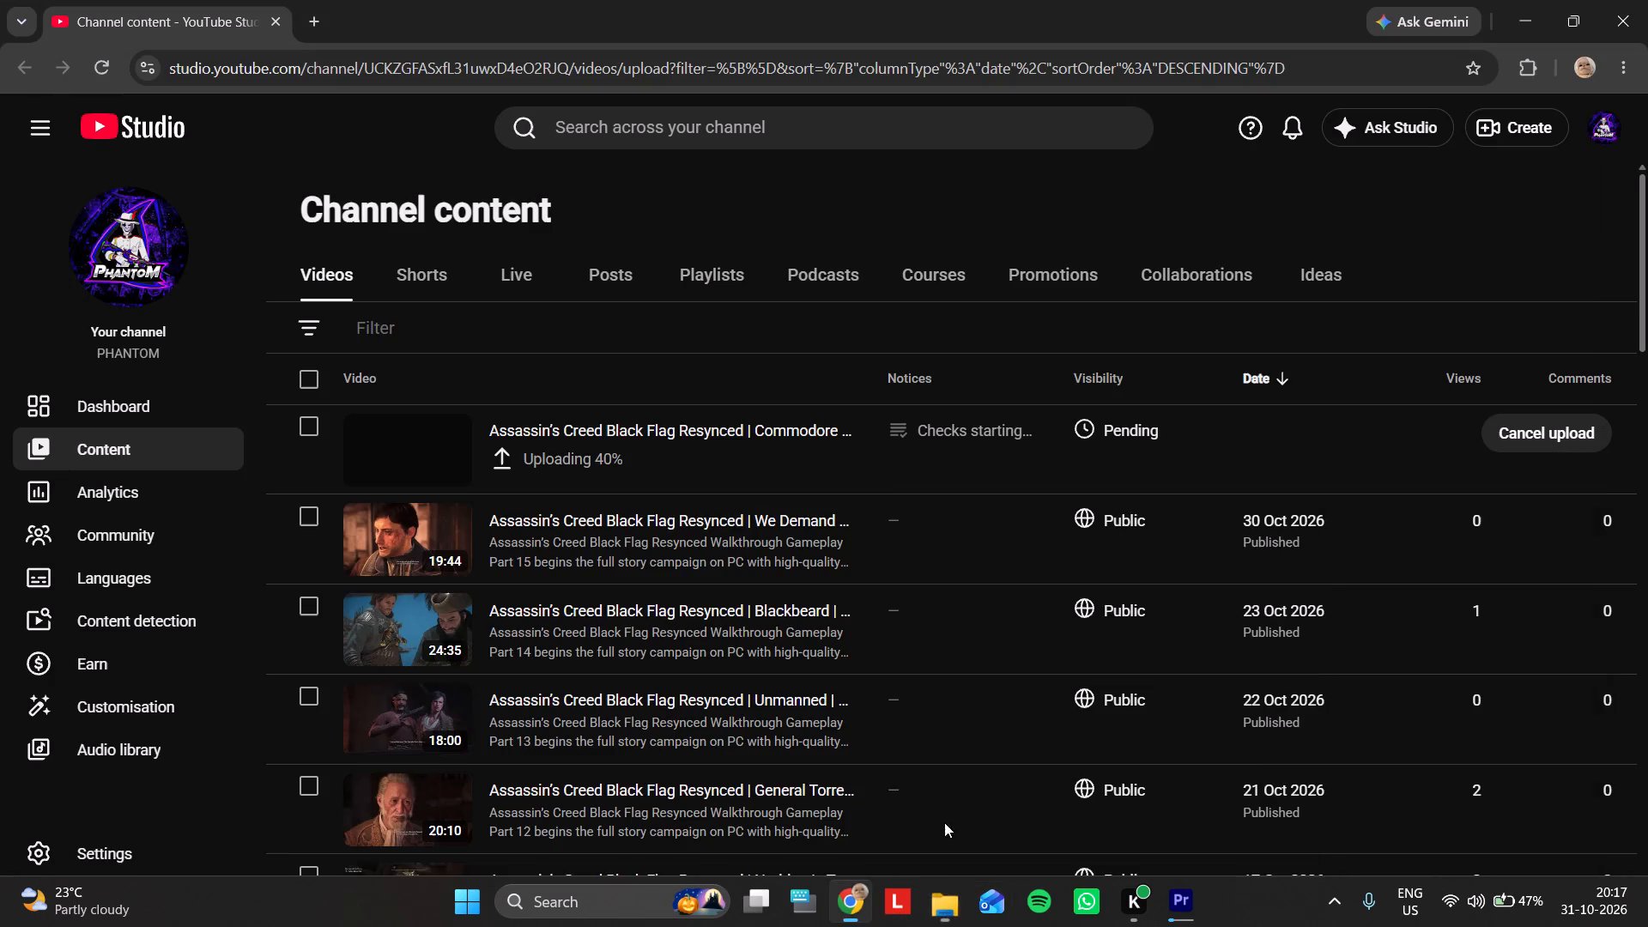
click(943, 915)
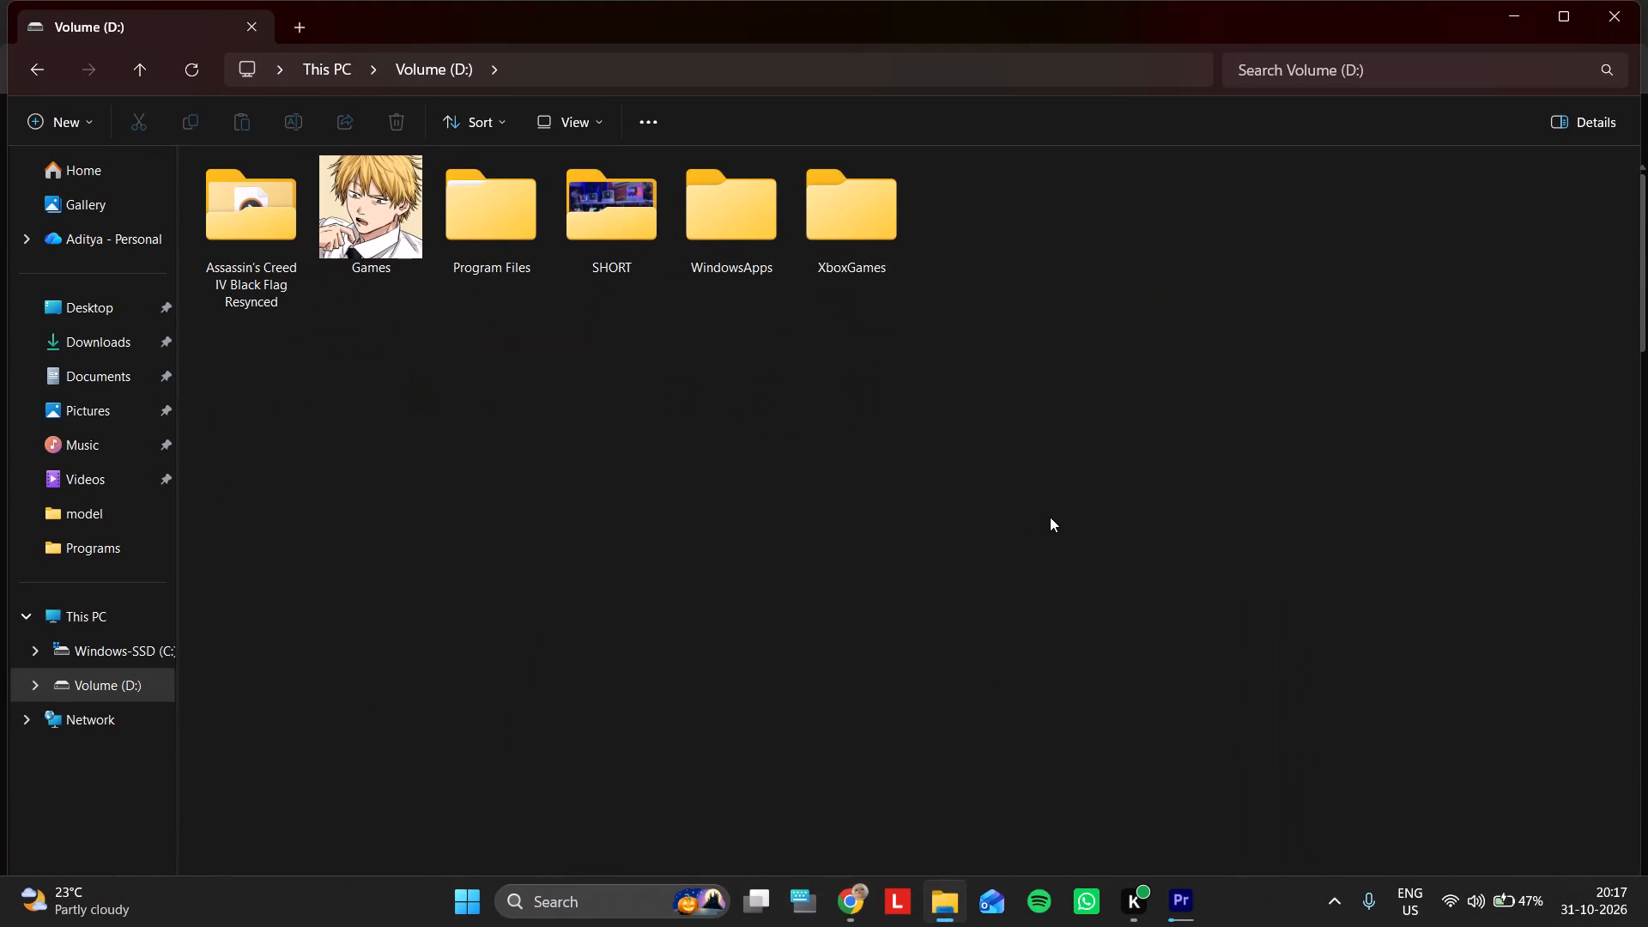
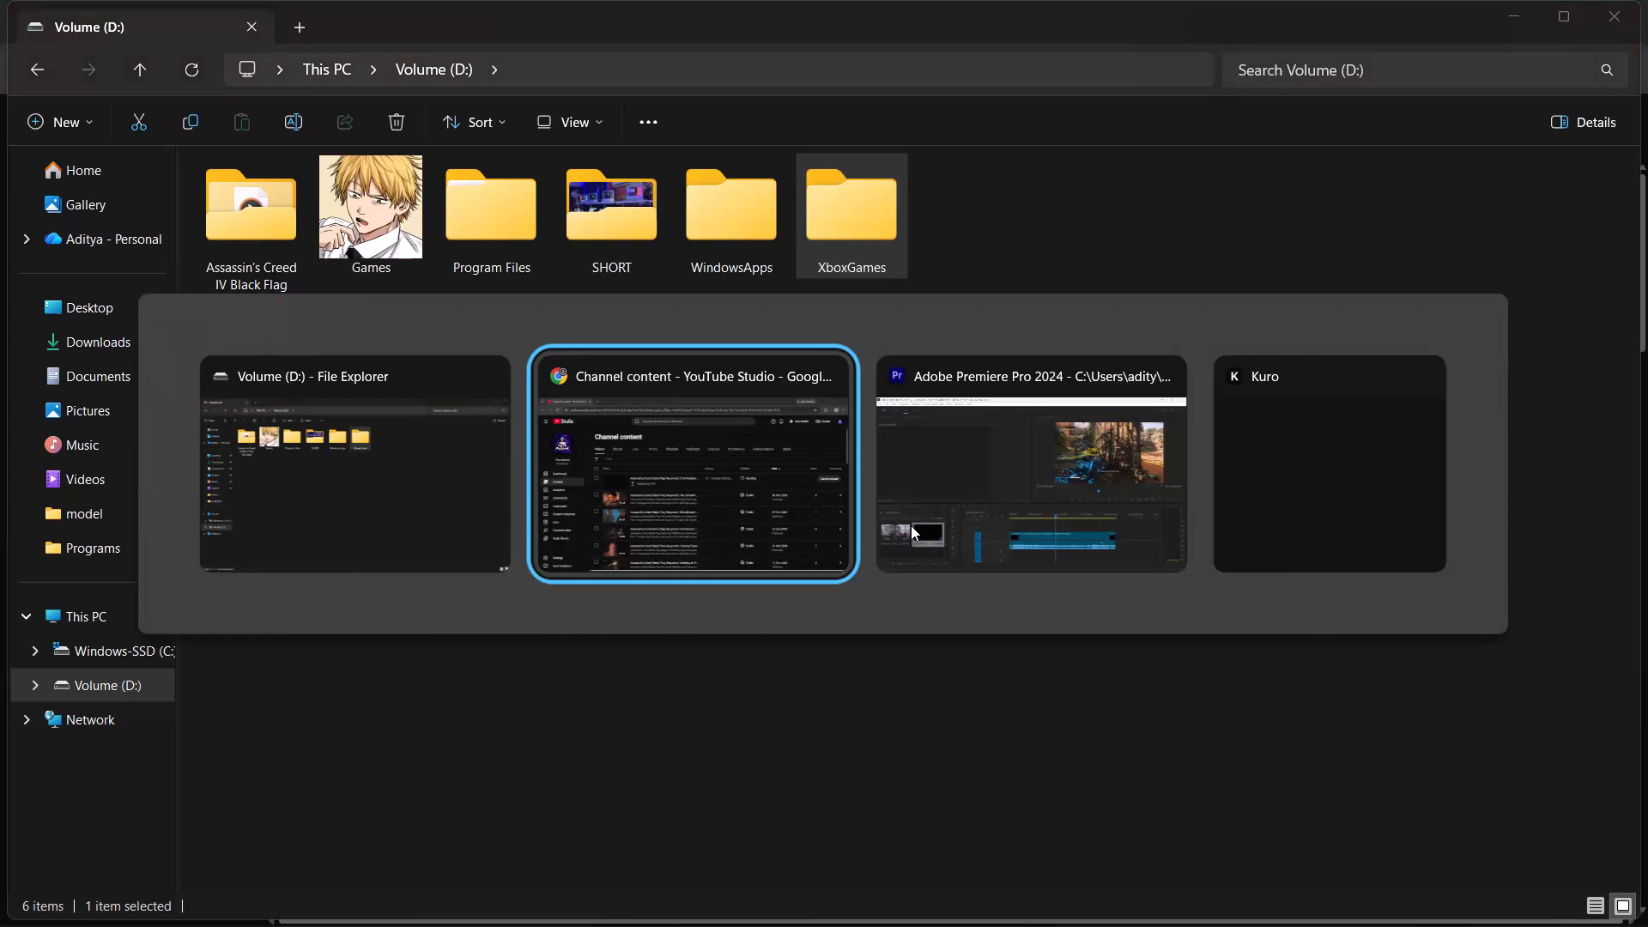
key(alt+Tab)
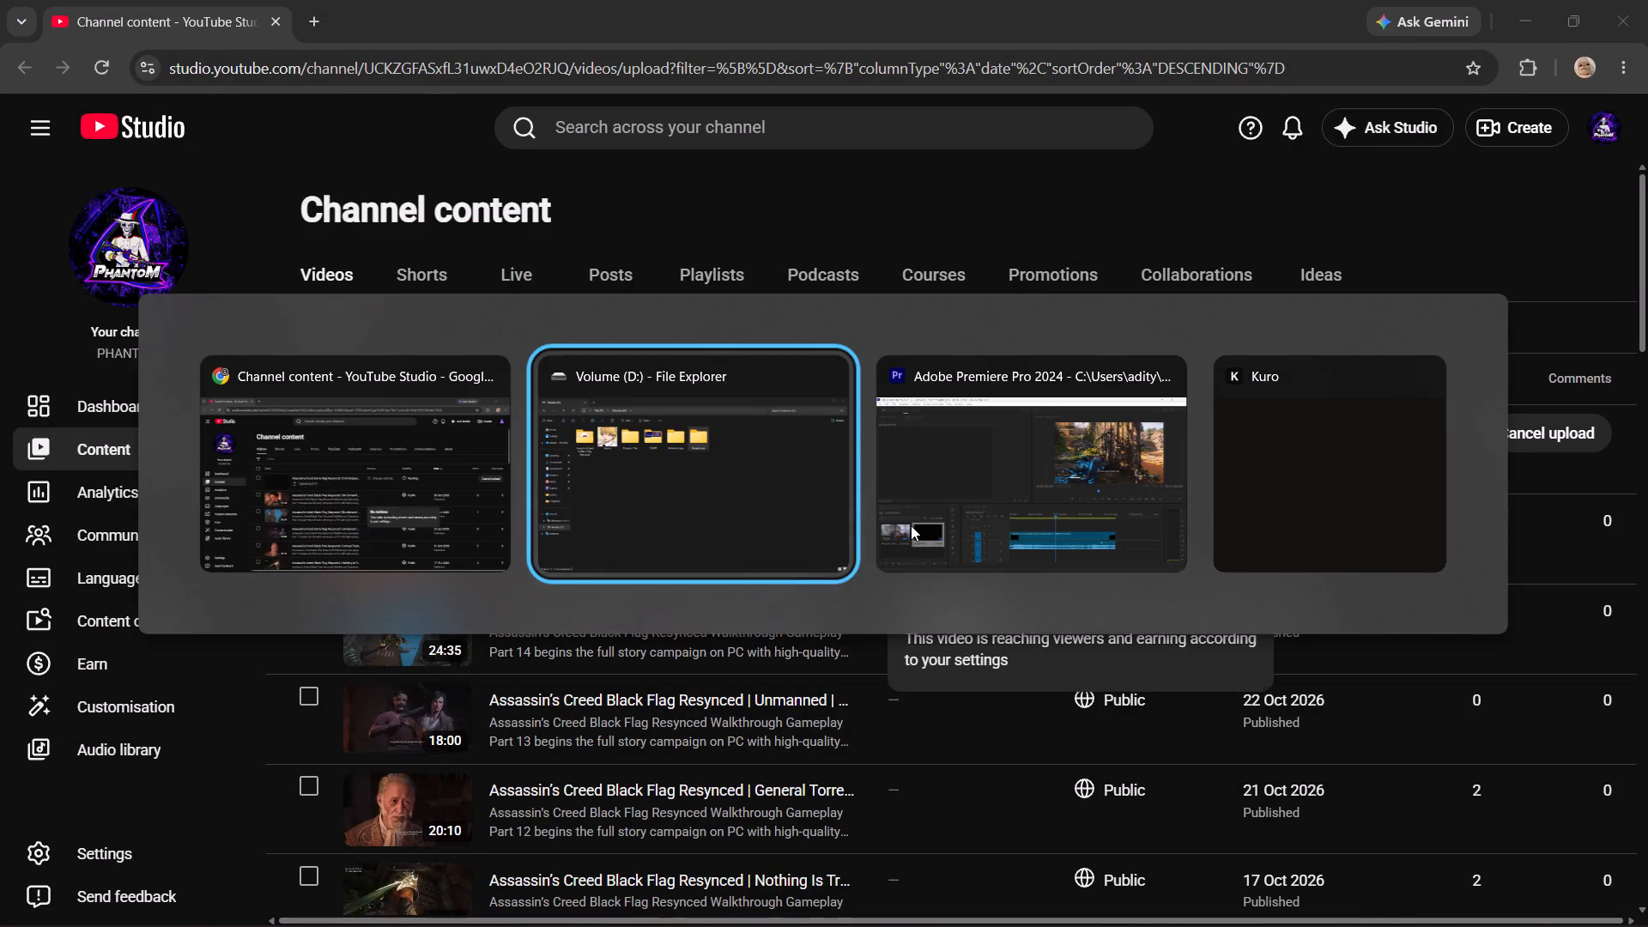
key(alt+Tab)
key(alt+Tab)
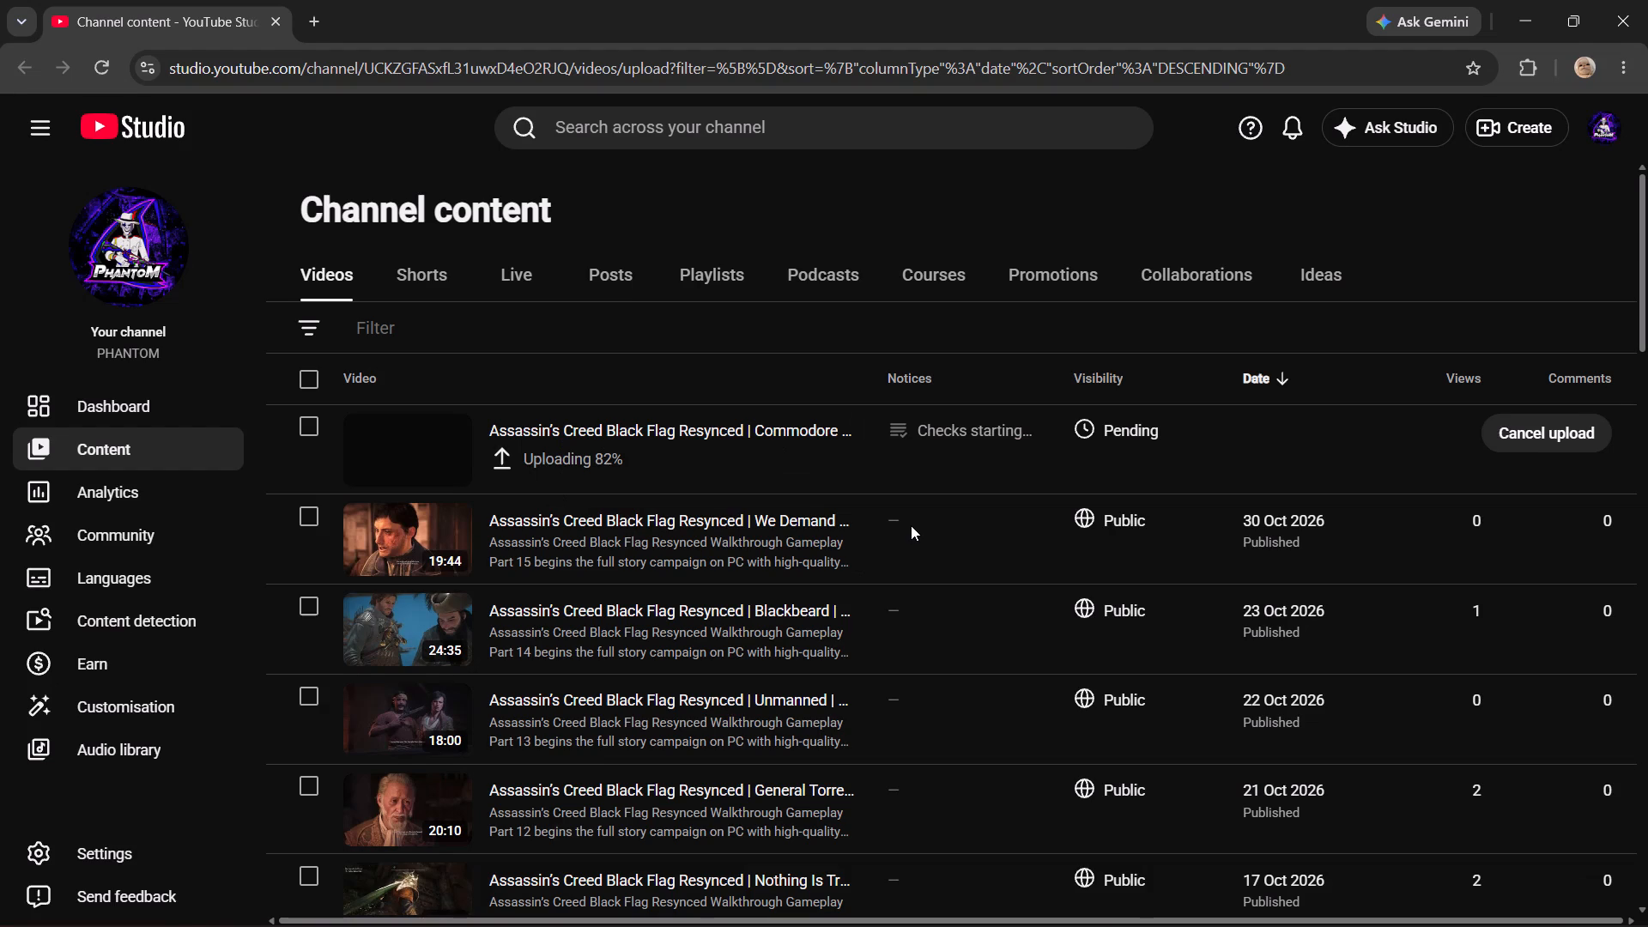
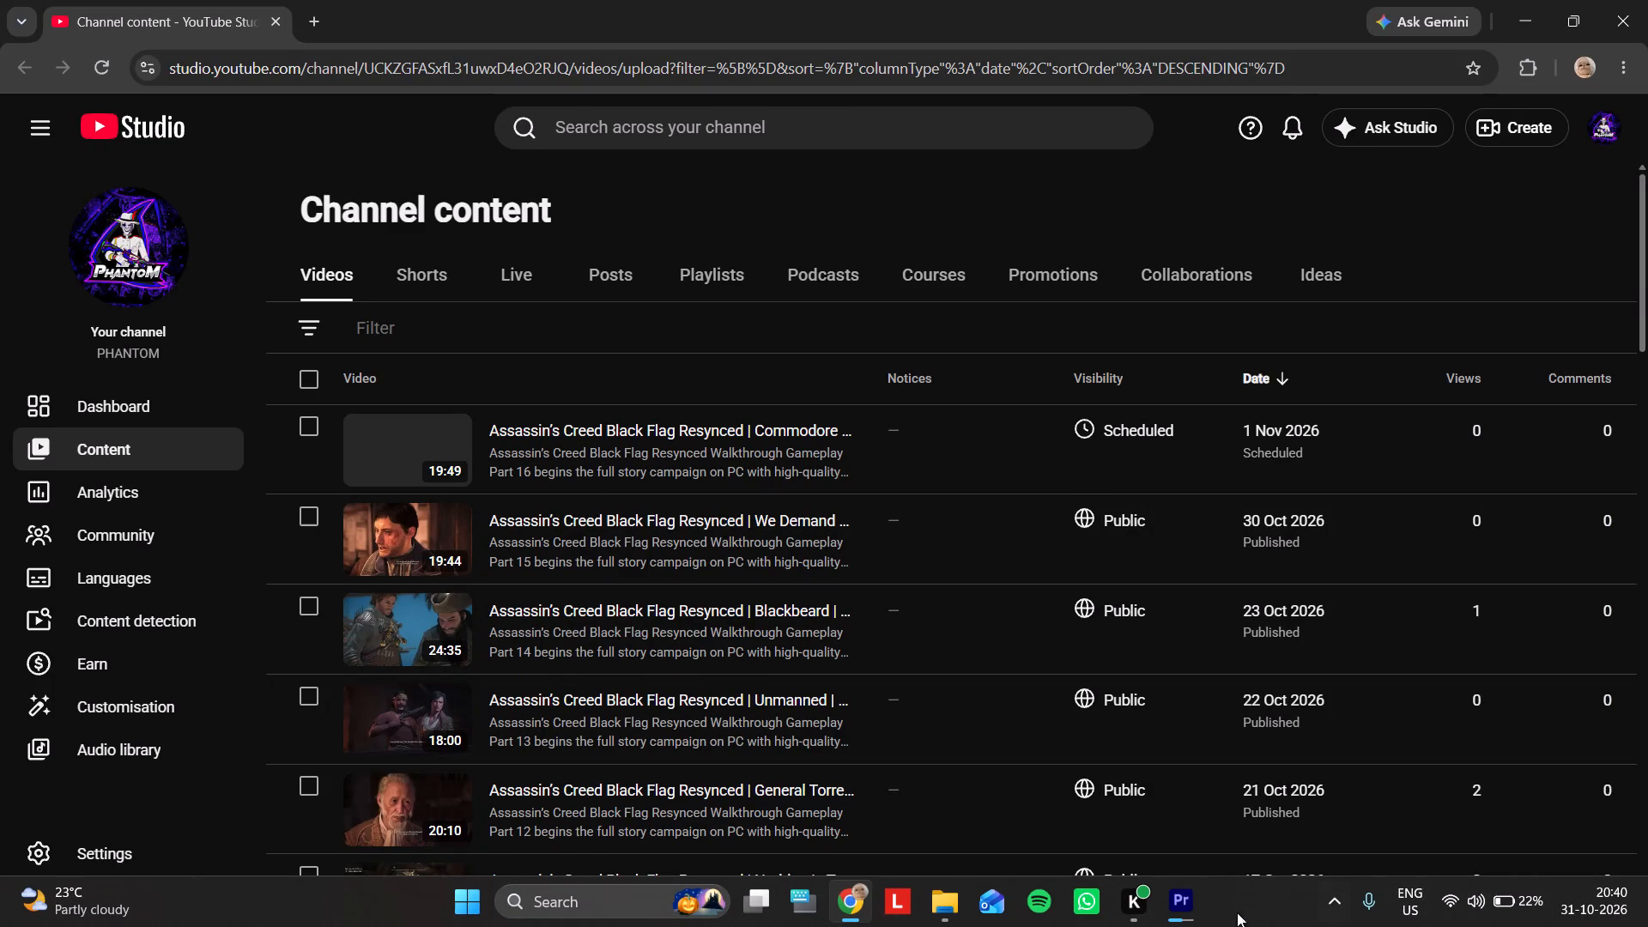
Switch to Premiere Pro and check the encoding progress of the Sequence 01 export.
double_click(1172, 904)
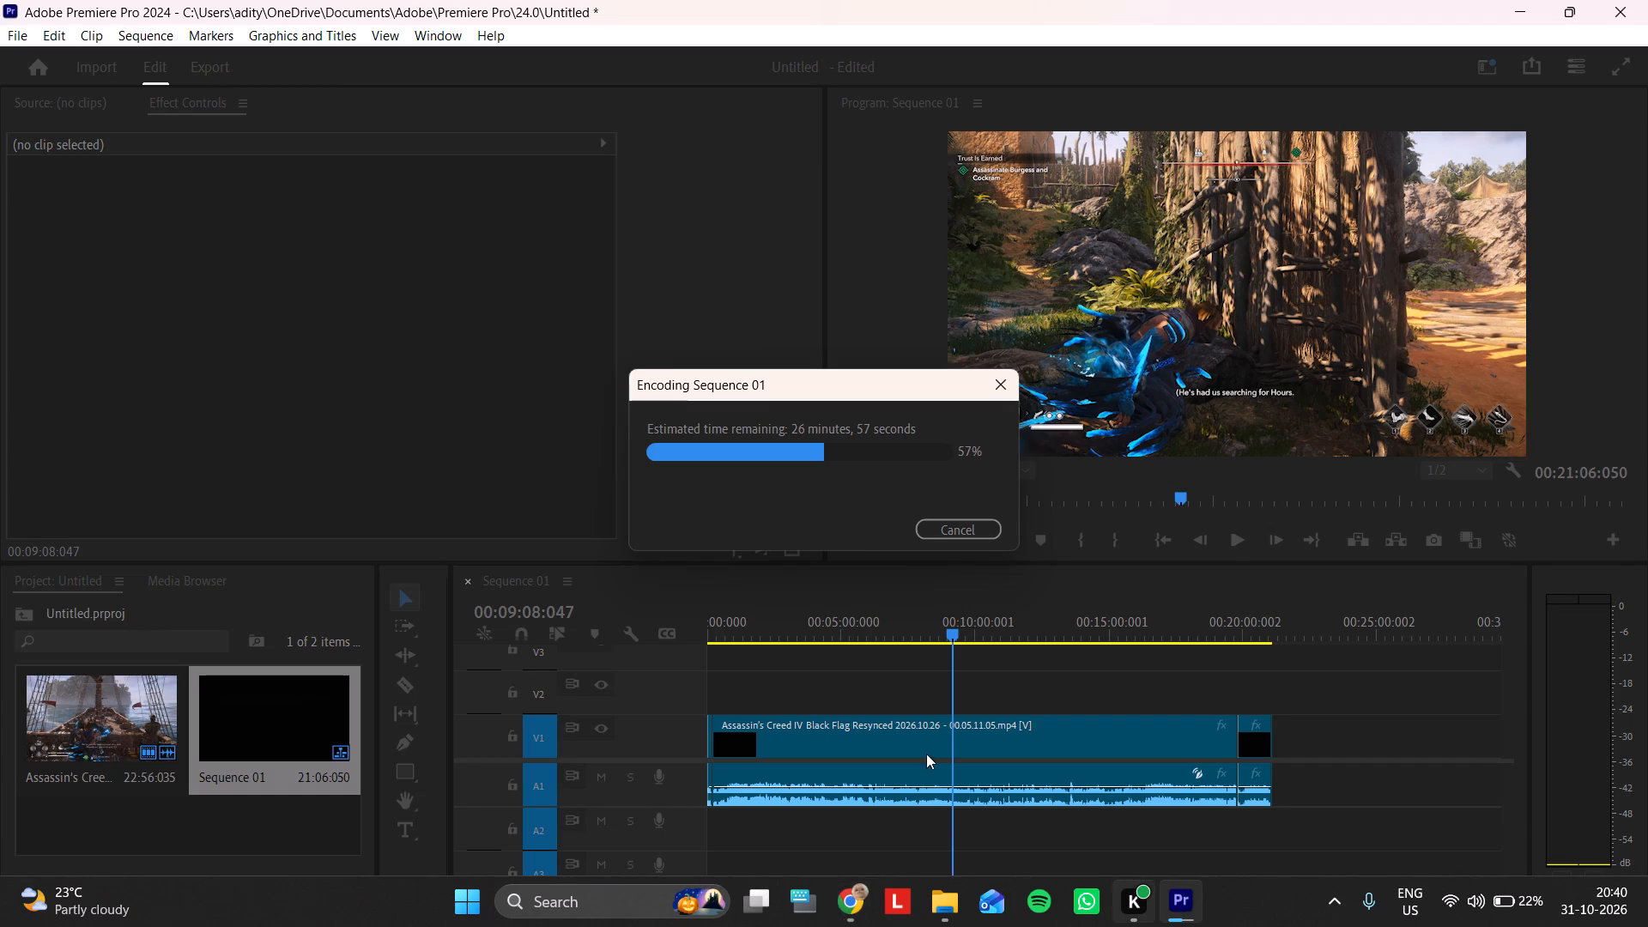
click(867, 907)
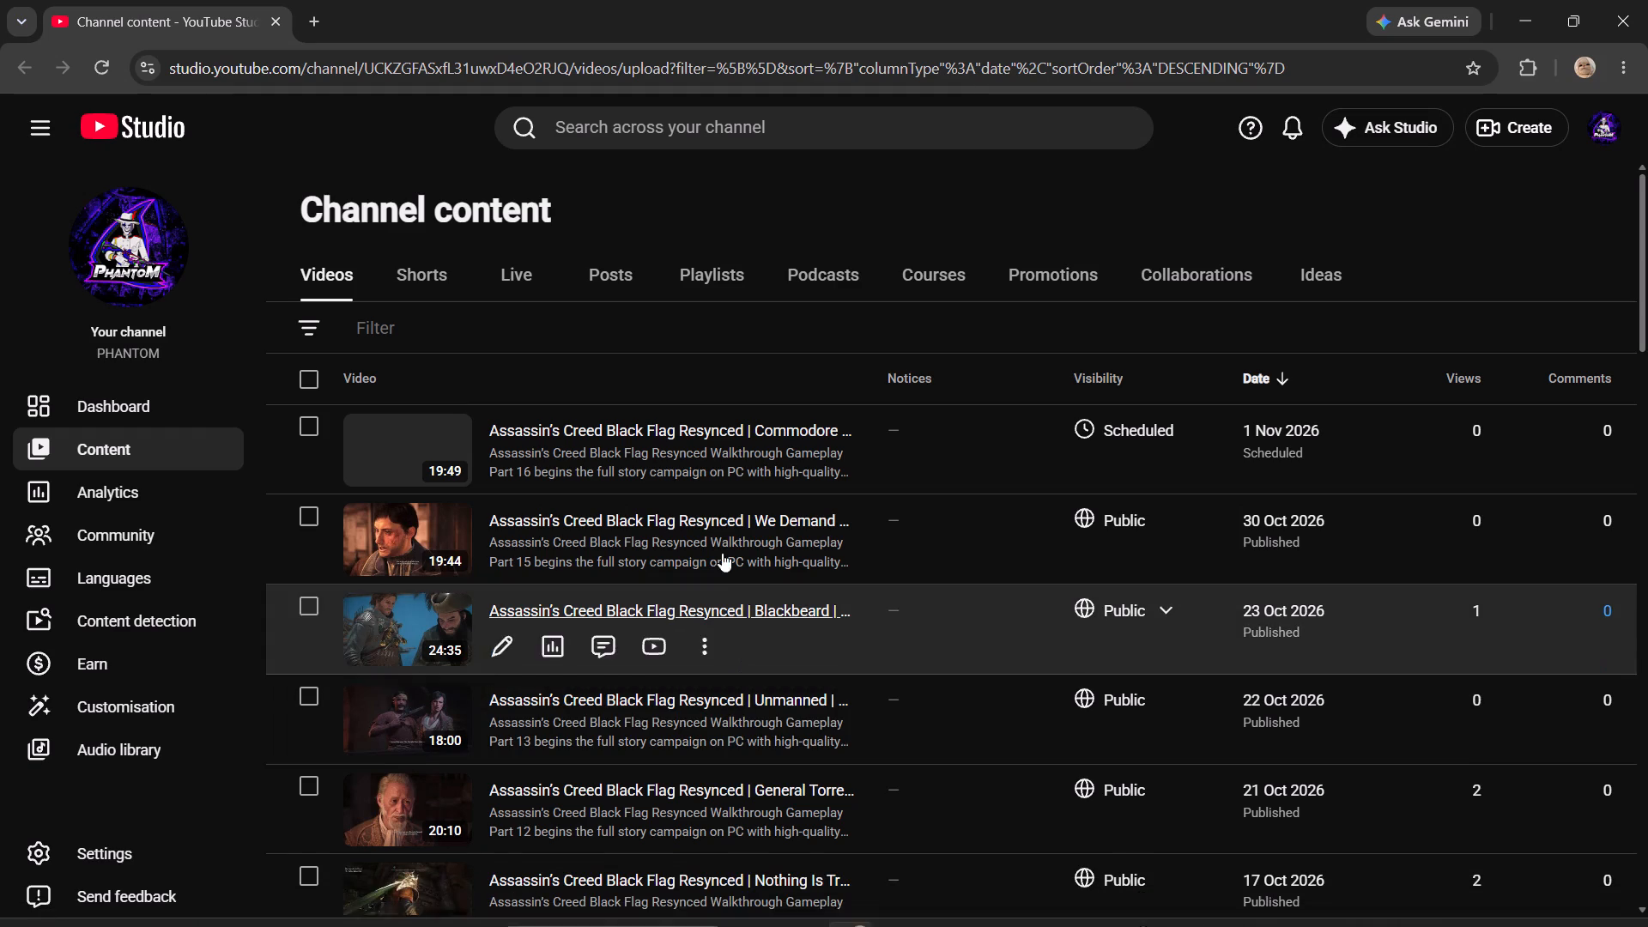
double_click(104, 71)
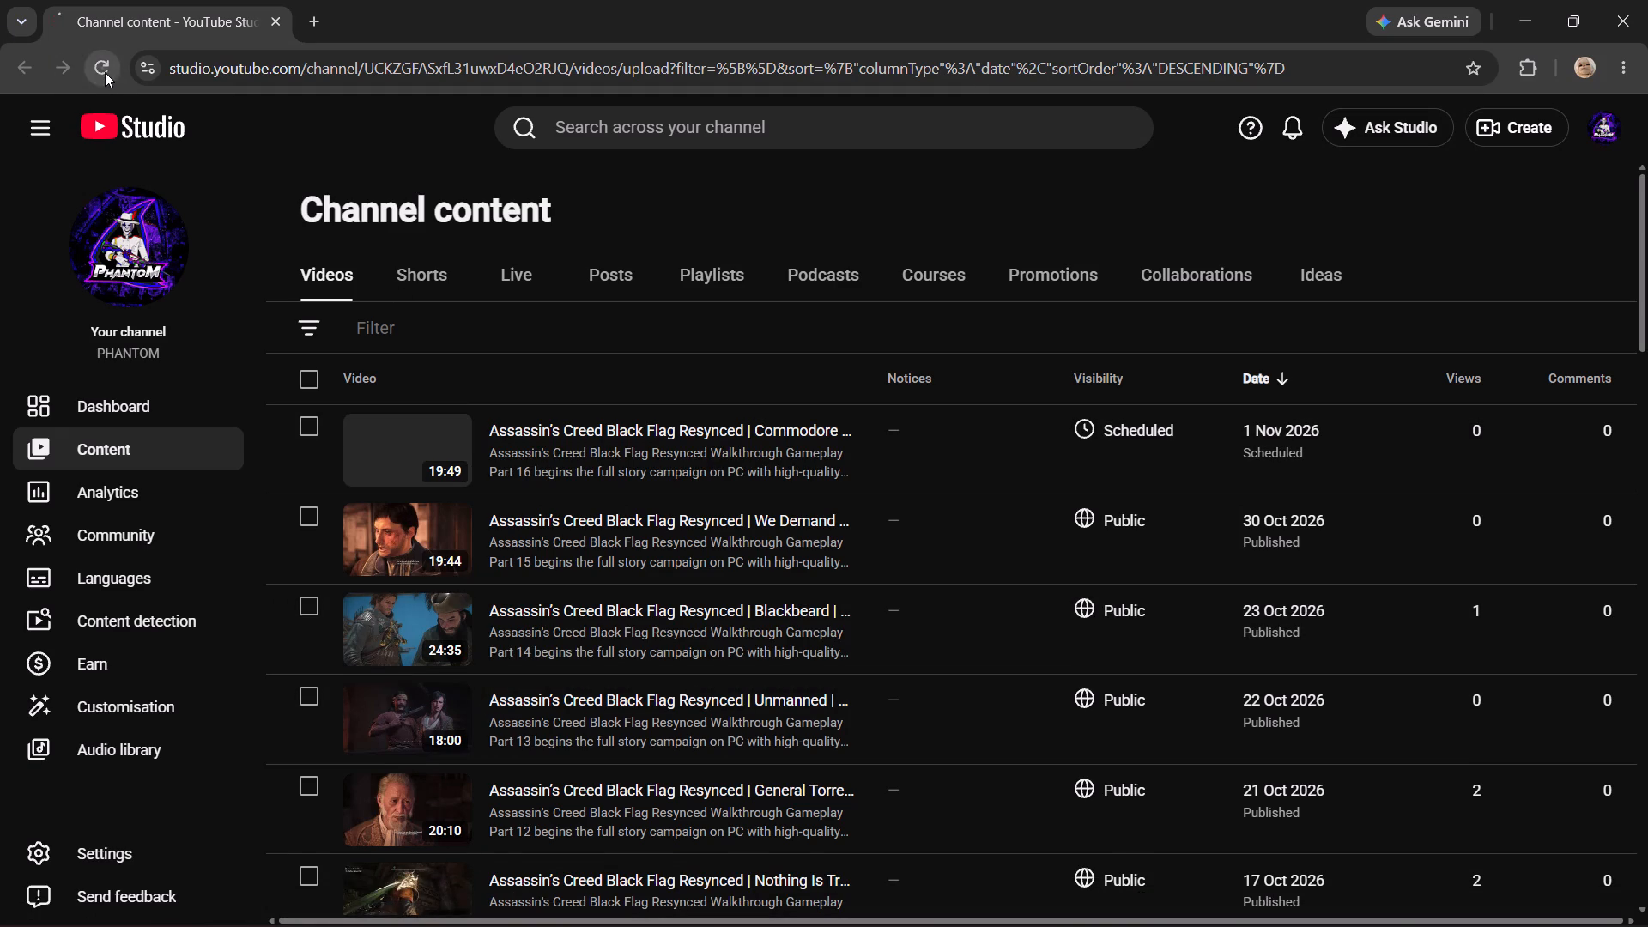